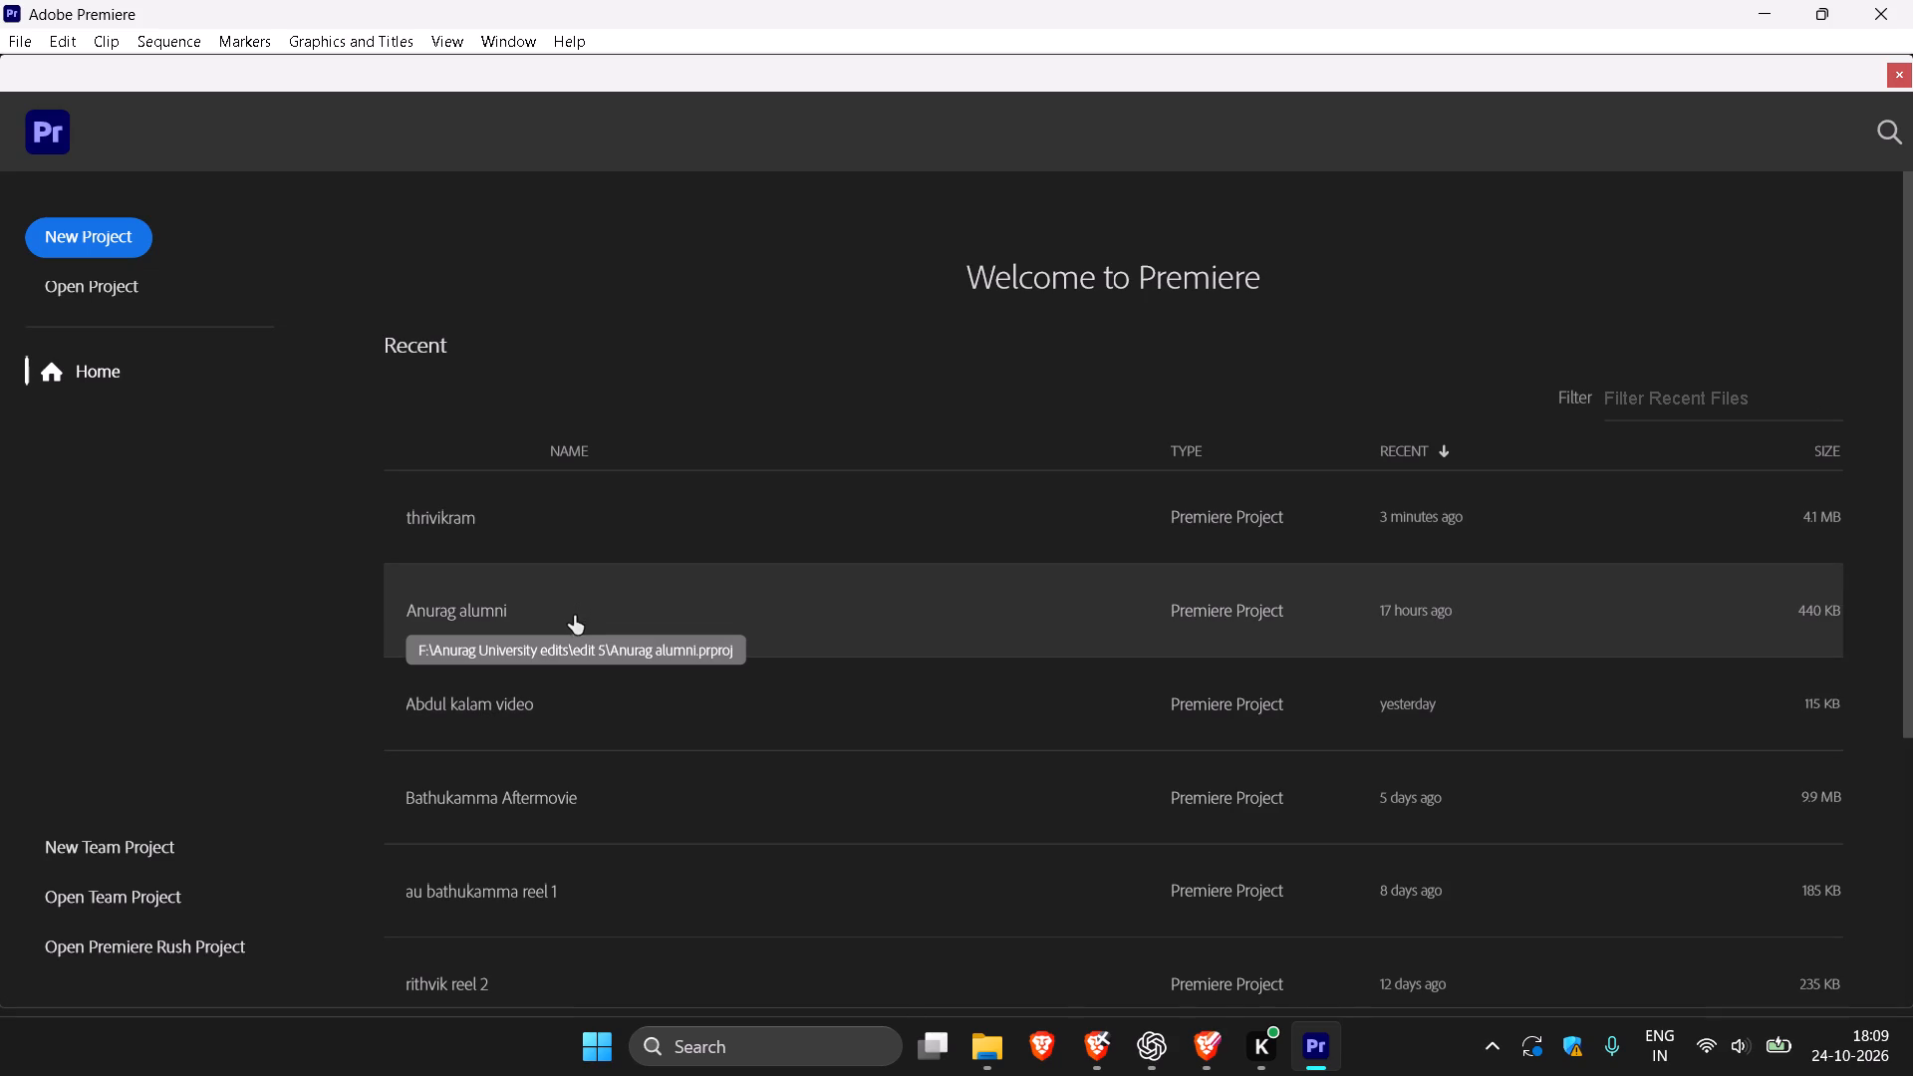
{"action": "left_click", "coordinate": [563, 694]}
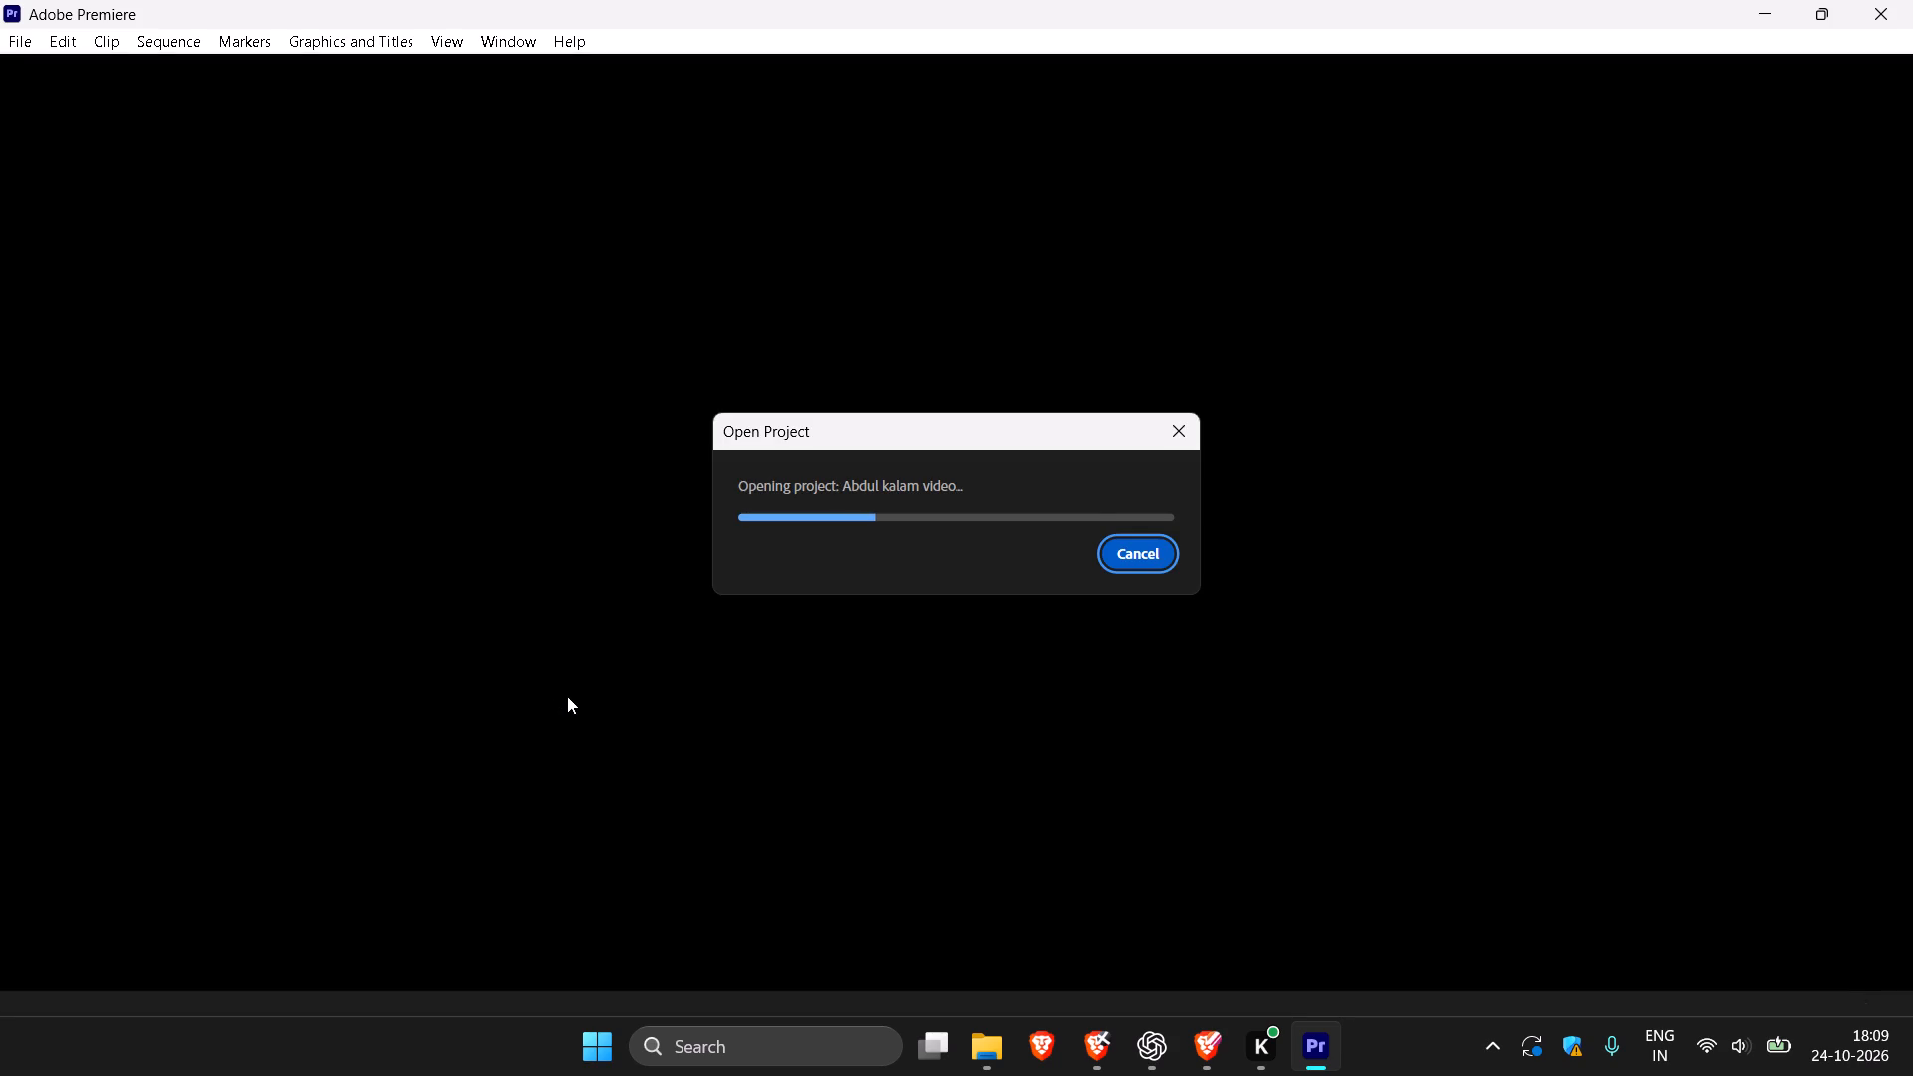
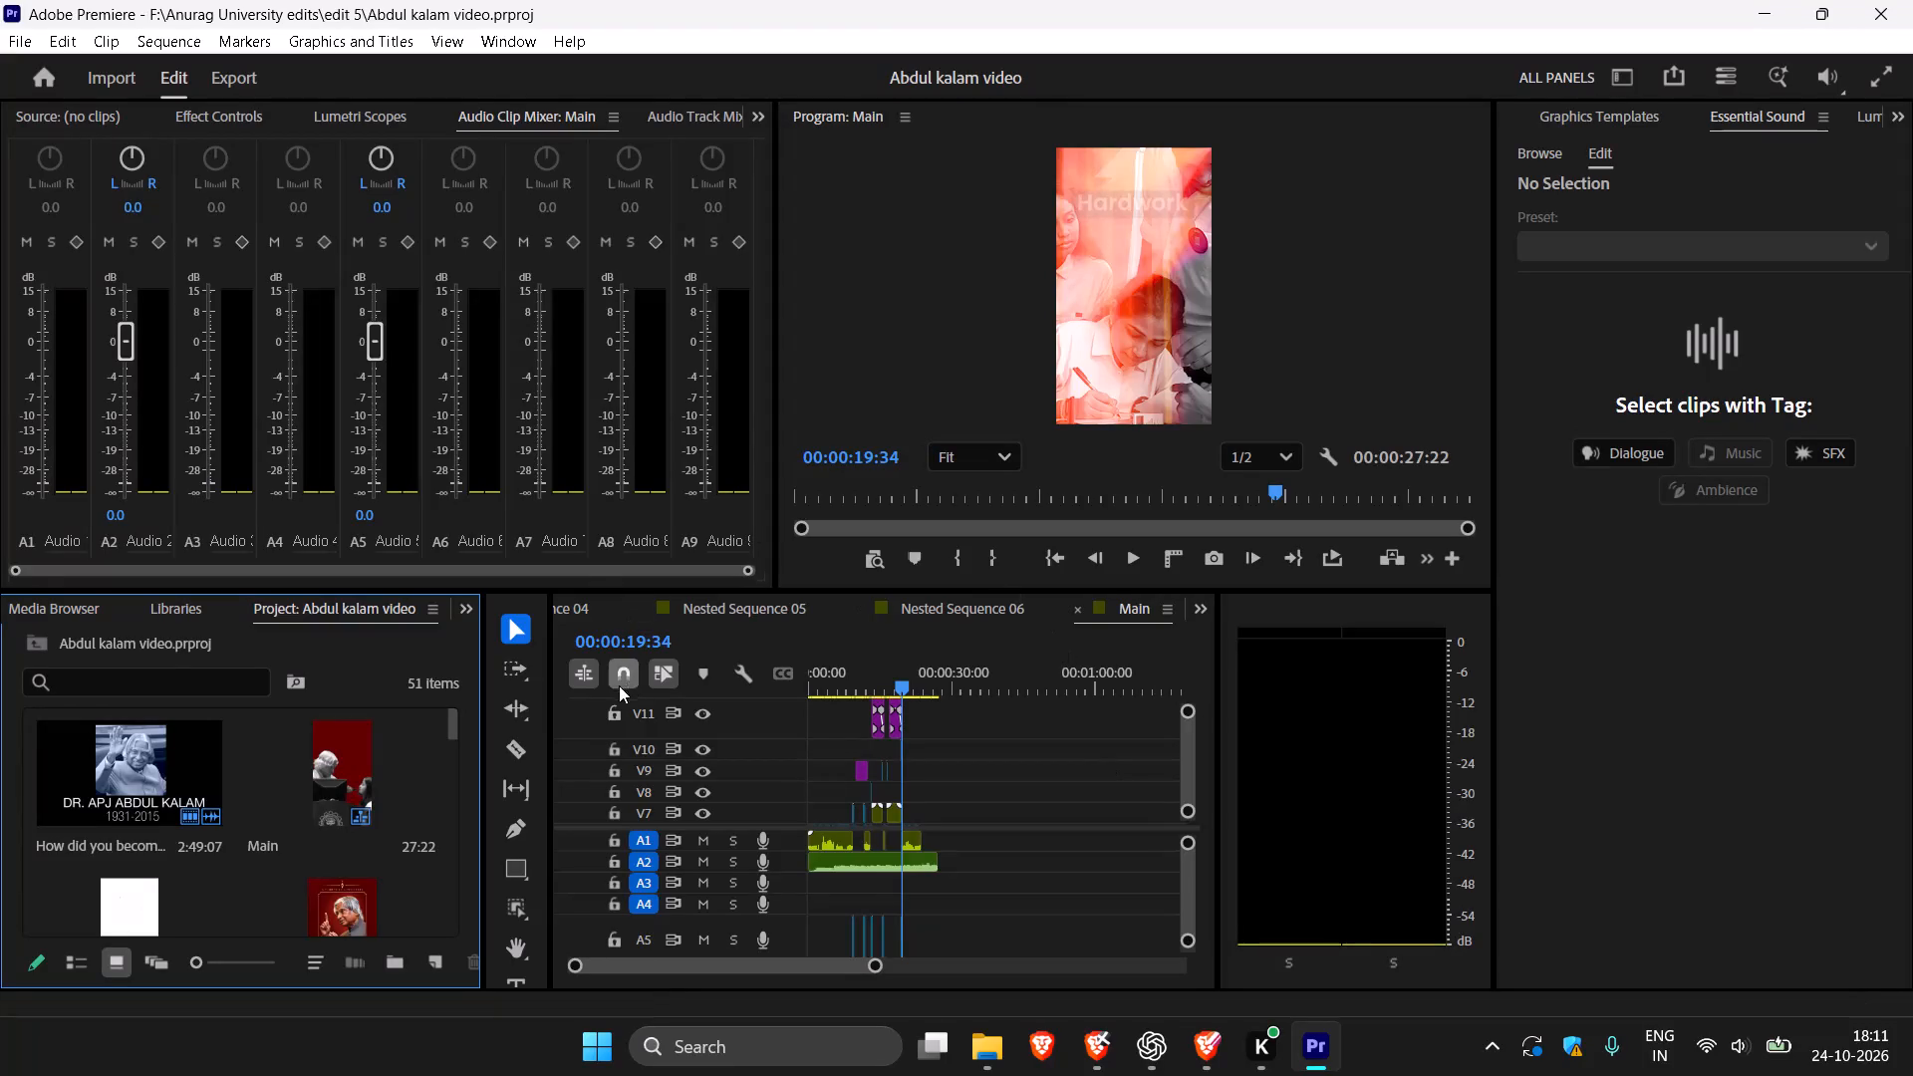
Scrub through the Main sequence and bring its playhead back to the start.
{"action": "left_click_drag", "start_coordinate": [903, 669], "coordinate": [890, 669]}
{"action": "left_click_drag", "start_coordinate": [866, 663], "coordinate": [859, 664]}
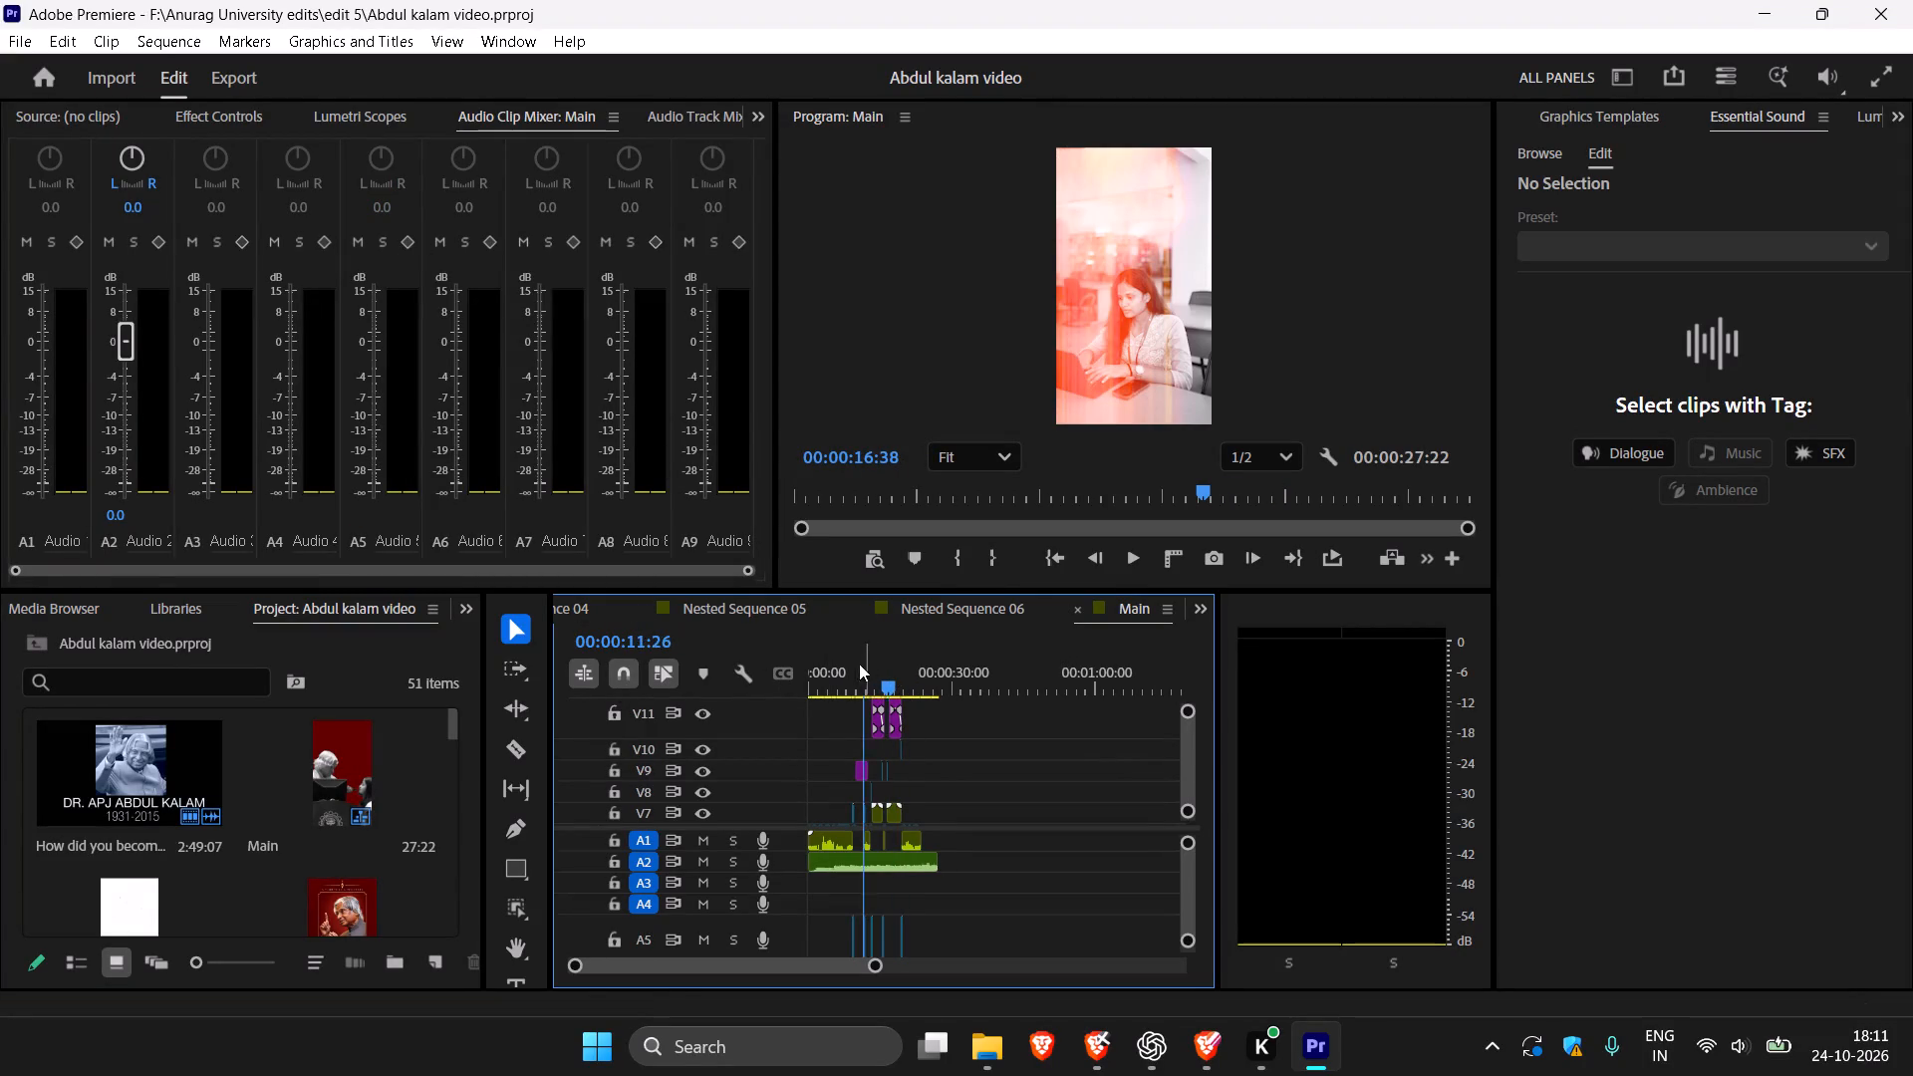
{"action": "left_click_drag", "start_coordinate": [859, 664], "coordinate": [722, 672]}
{"action": "left_click_drag", "start_coordinate": [1195, 740], "coordinate": [1194, 711]}
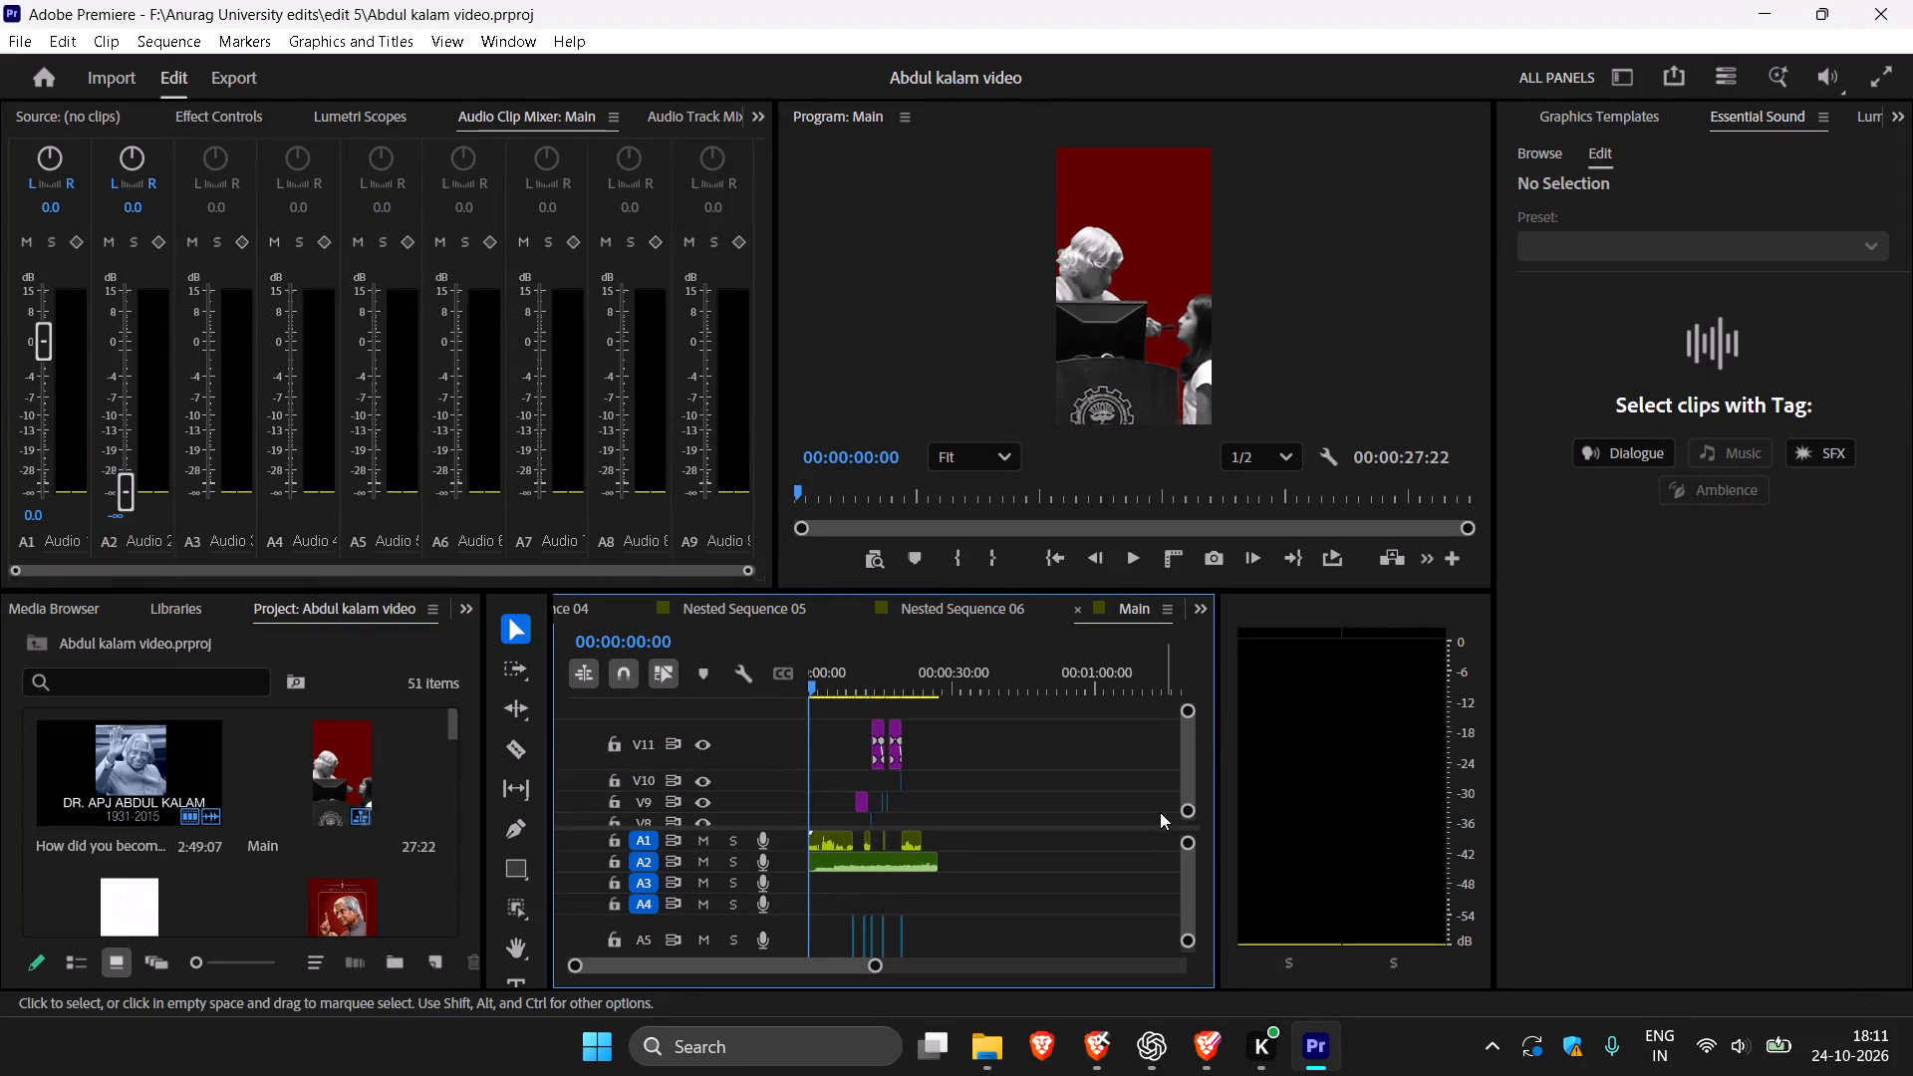
Create a new sequence named "main overlayed" using the HD 1080p 59.94 fps preset.
{"action": "left_click", "coordinate": [431, 957]}
{"action": "left_click", "coordinate": [514, 687]}
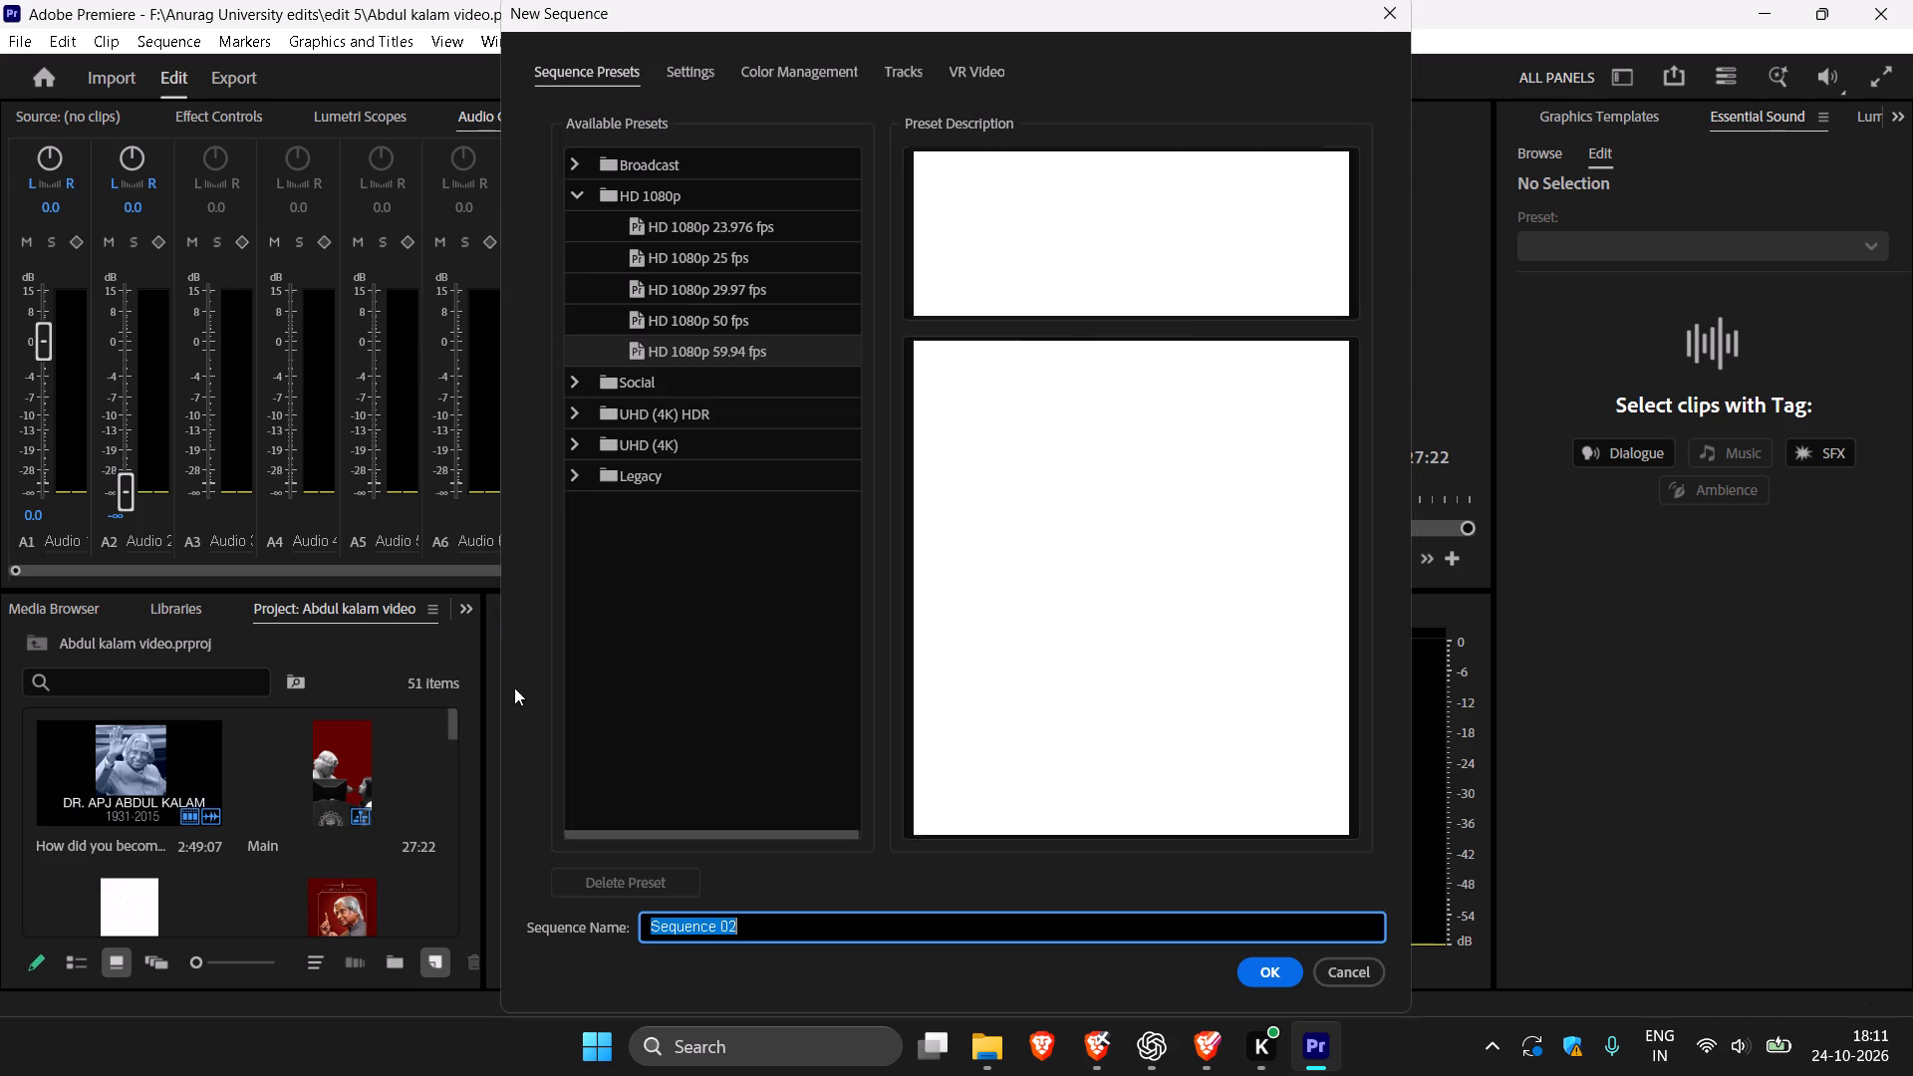
{"action": "type", "text": "main overlayed"}
{"action": "key", "text": "Return"}
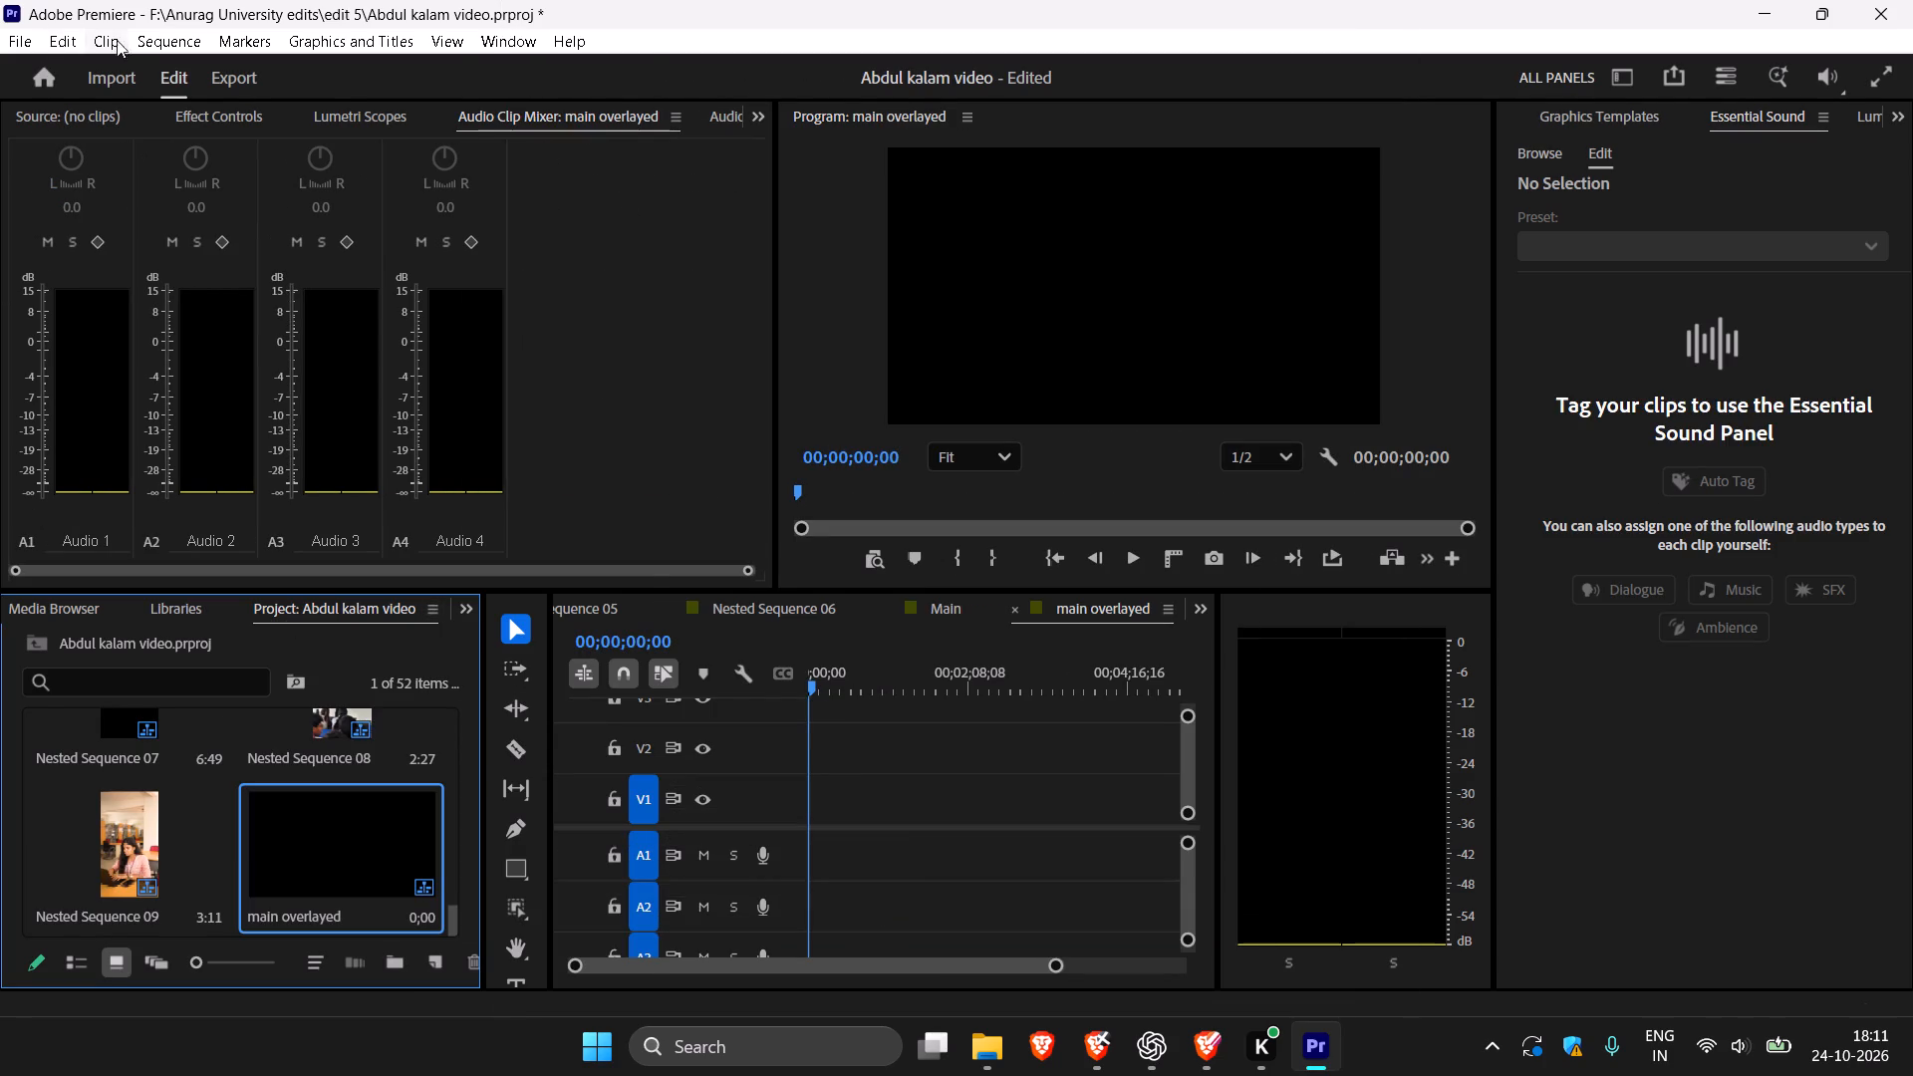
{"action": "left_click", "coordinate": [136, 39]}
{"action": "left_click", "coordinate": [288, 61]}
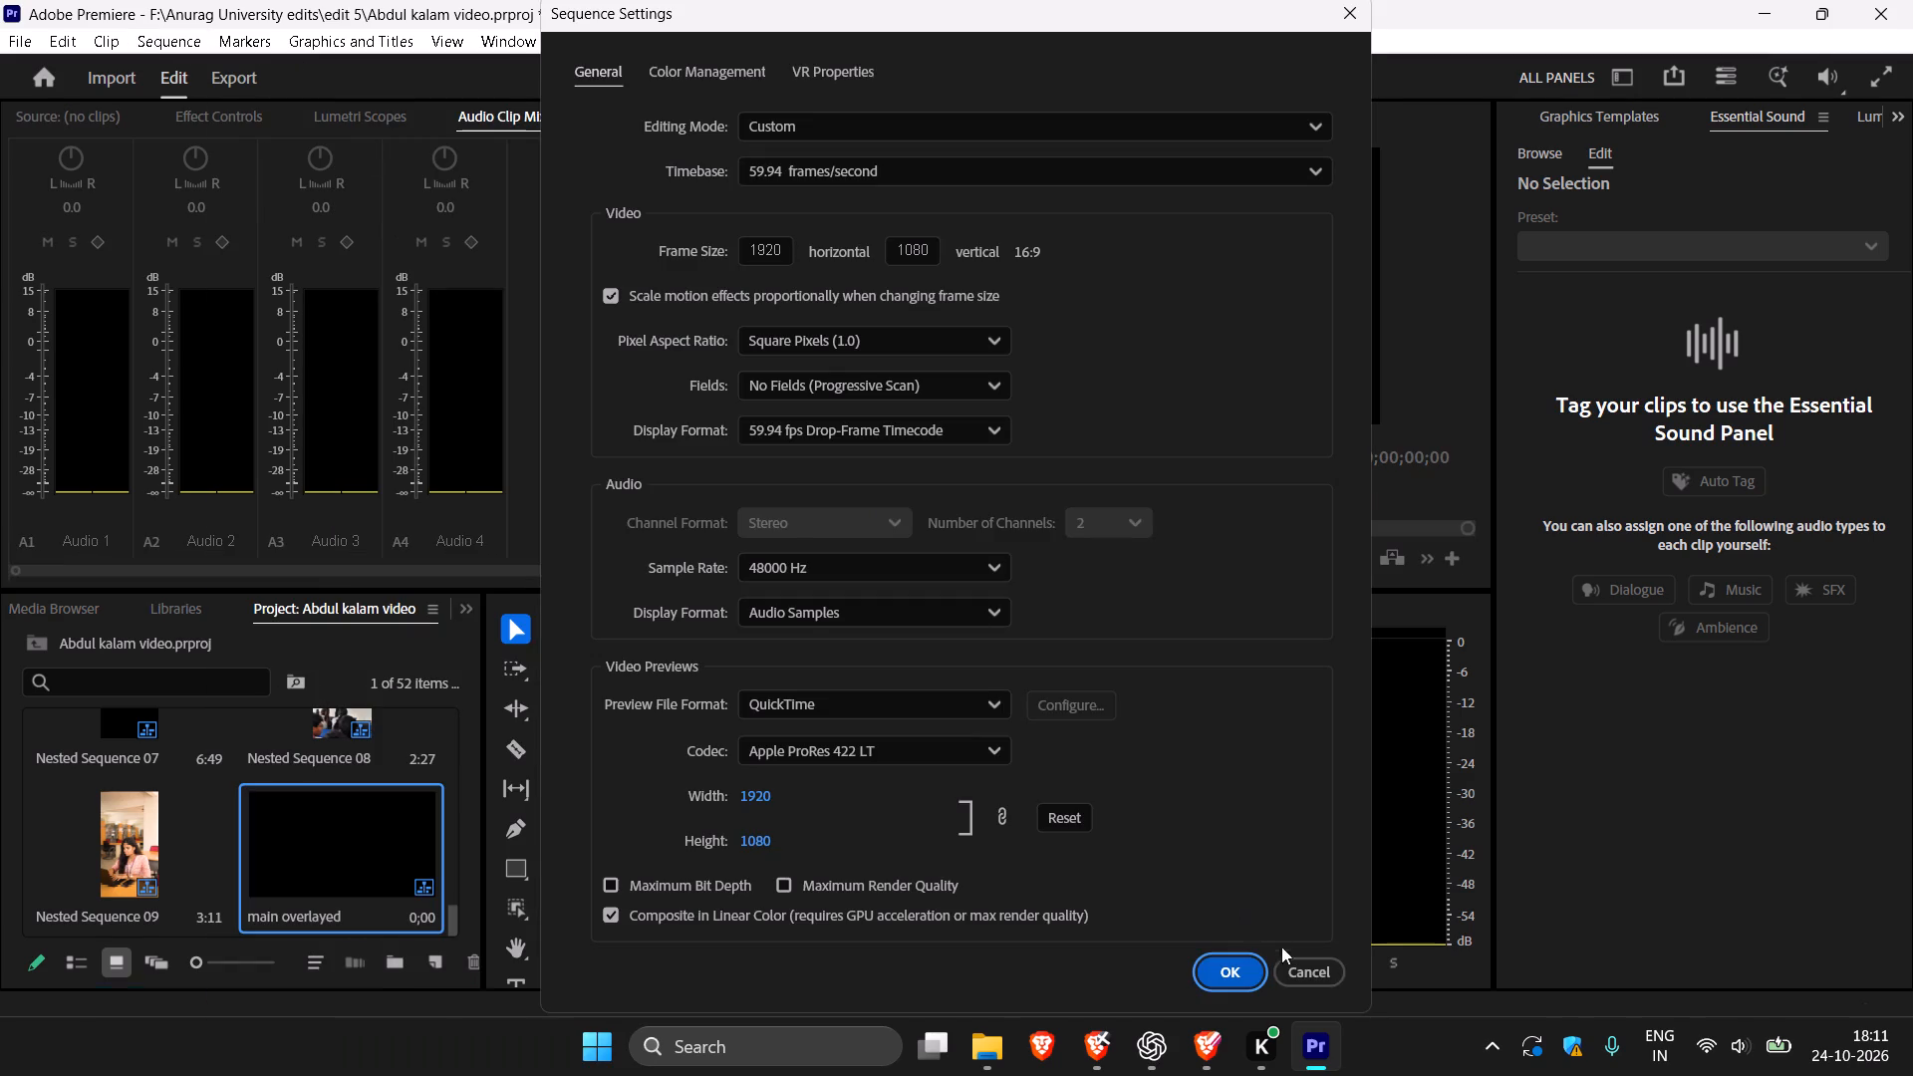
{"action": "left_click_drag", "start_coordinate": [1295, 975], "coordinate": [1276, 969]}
Import "au abdul kalam final 6.mp4" from the final folder of edit 6 into the project.
{"action": "scroll", "coordinate": [232, 858], "scroll_direction": "down", "scroll_amount": 4}
{"action": "double_click", "coordinate": [232, 834]}
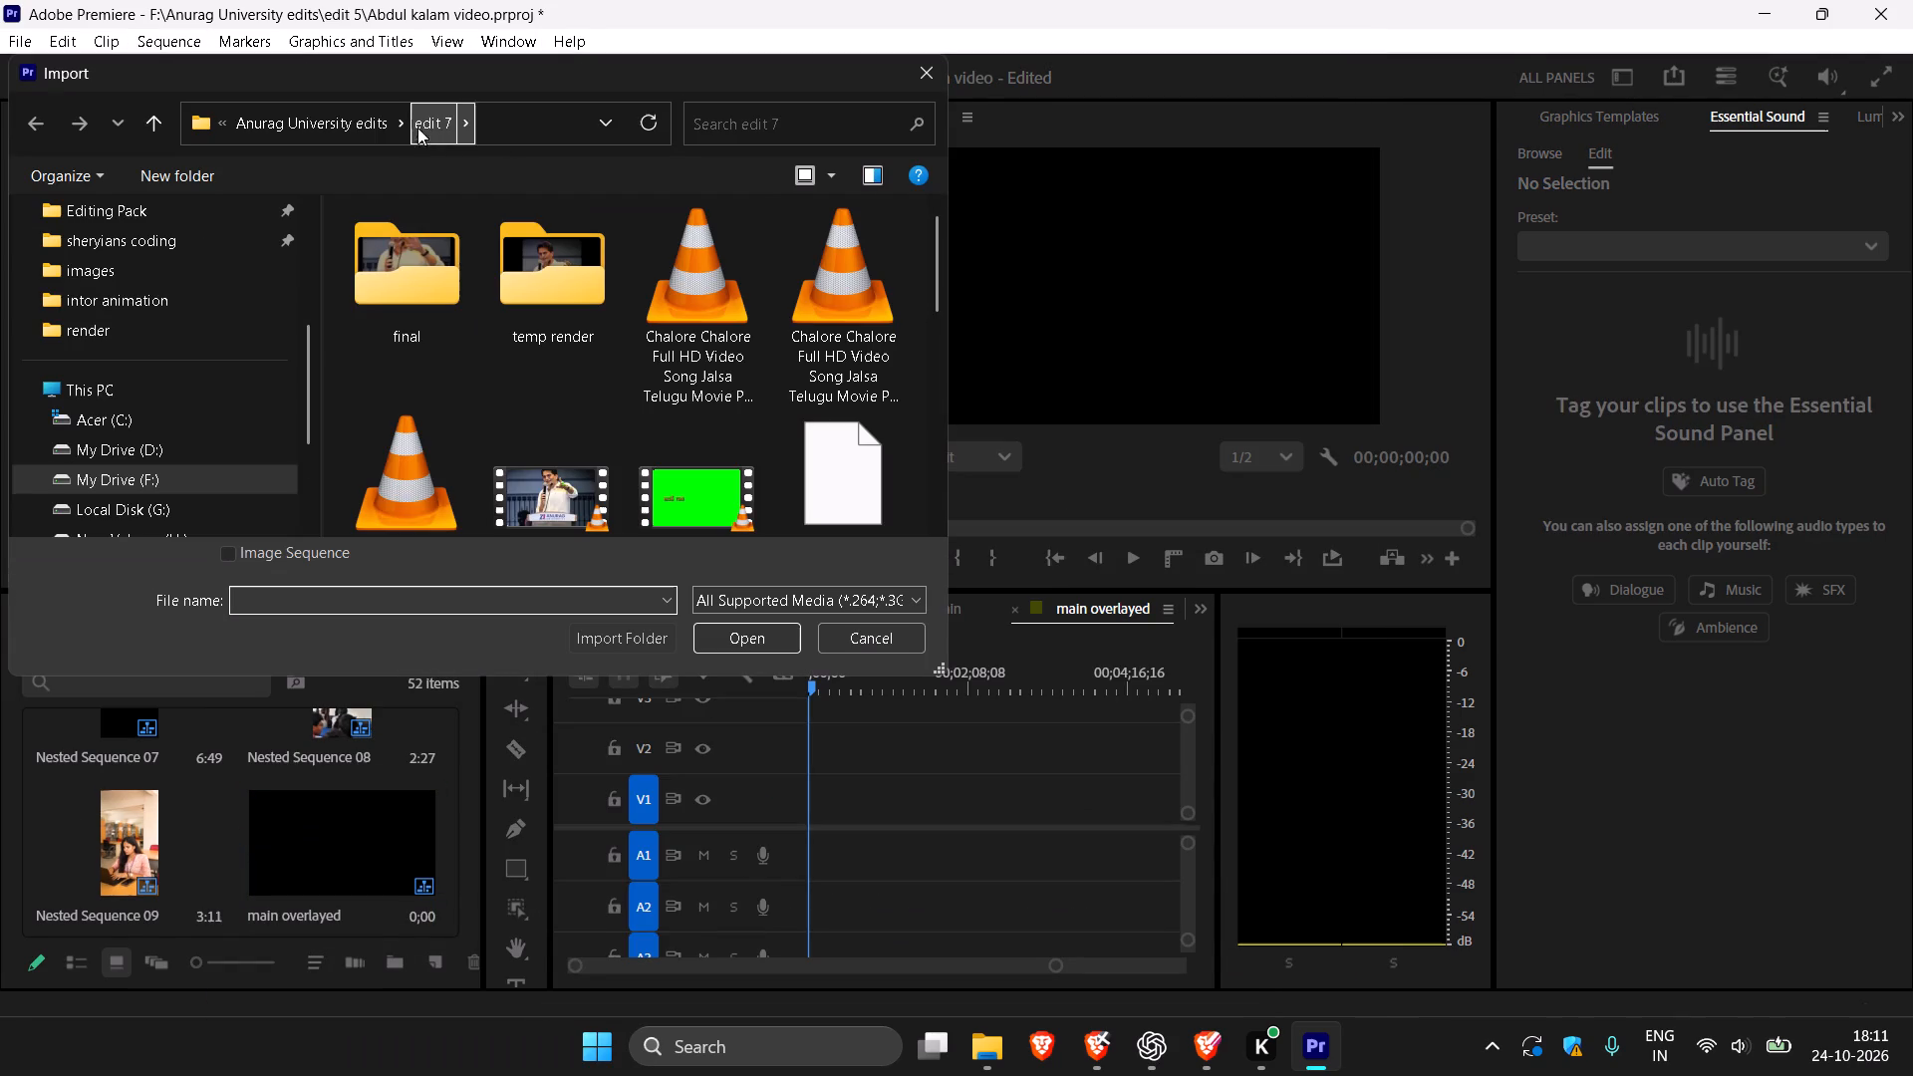
{"action": "left_click", "coordinate": [357, 123]}
{"action": "double_click", "coordinate": [447, 338]}
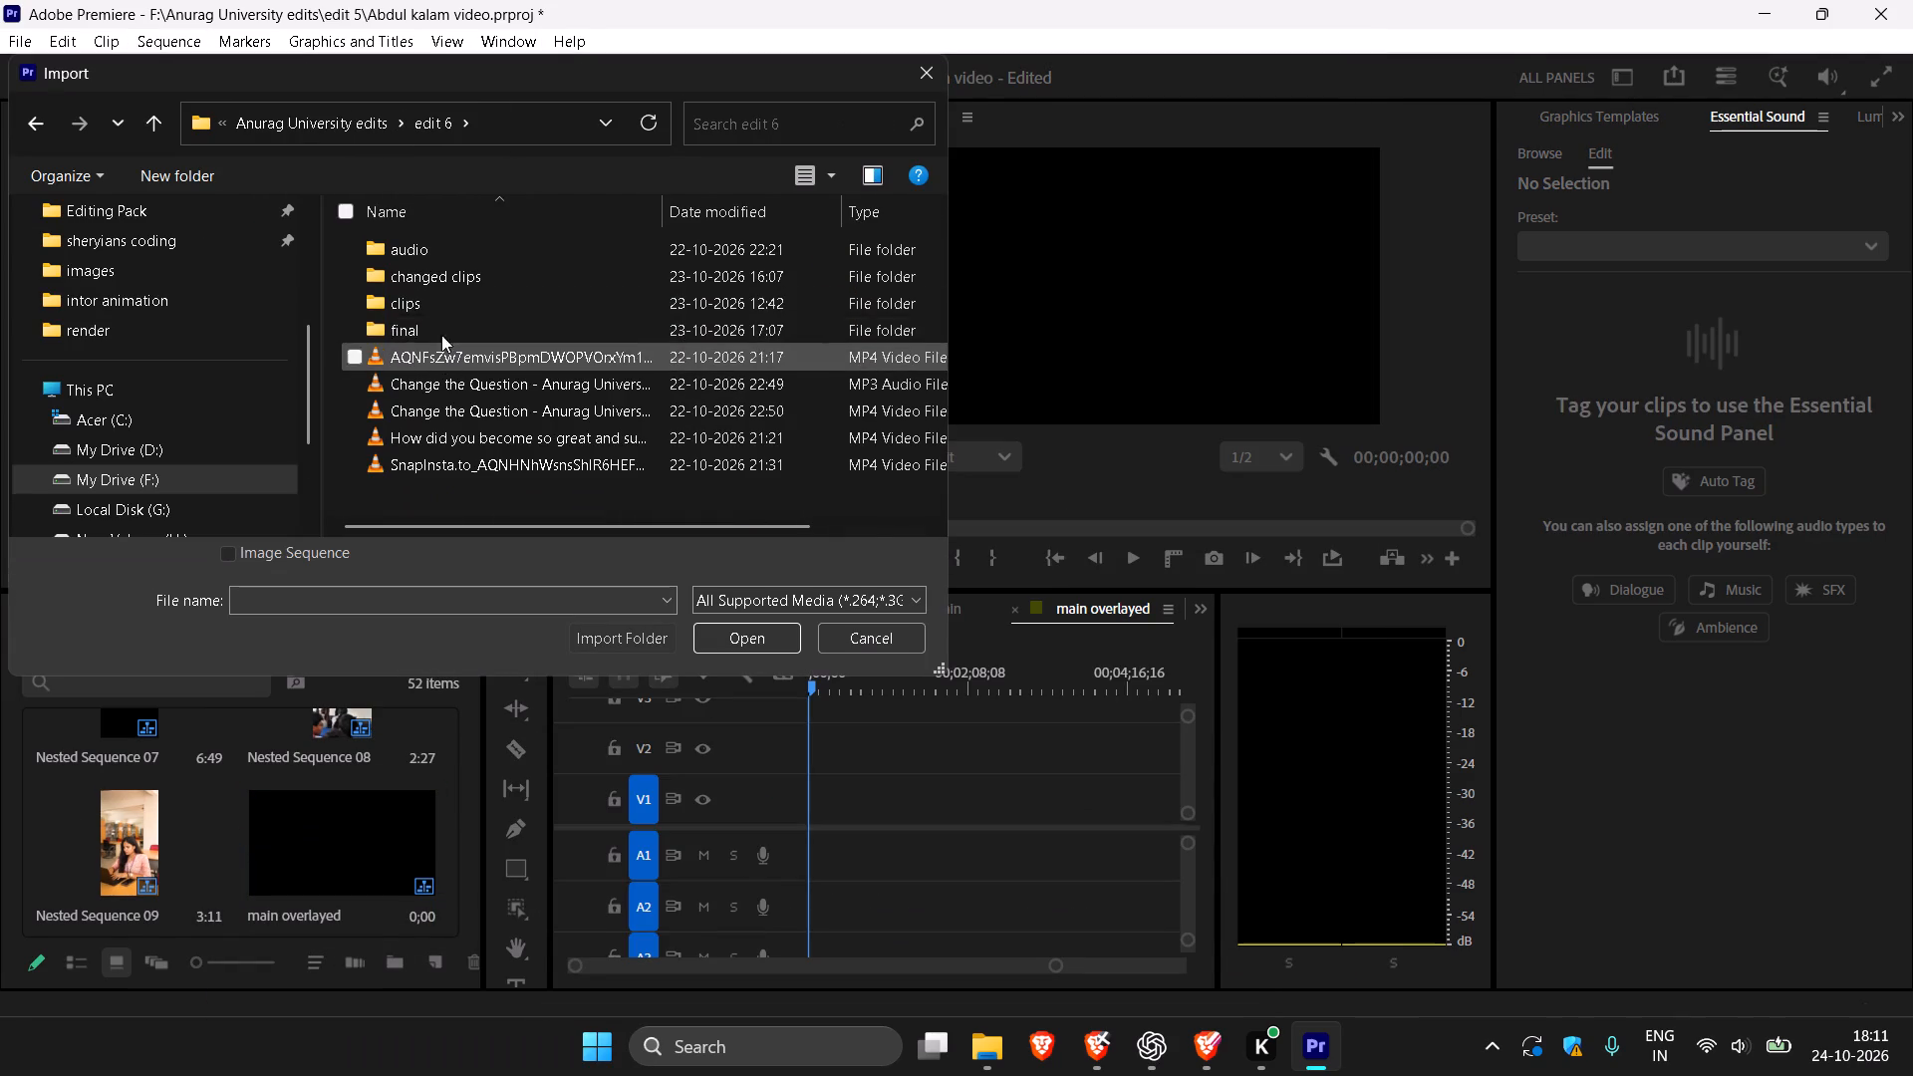
{"action": "double_click", "coordinate": [438, 322]}
{"action": "scroll", "coordinate": [616, 503], "scroll_direction": "down", "scroll_amount": 2}
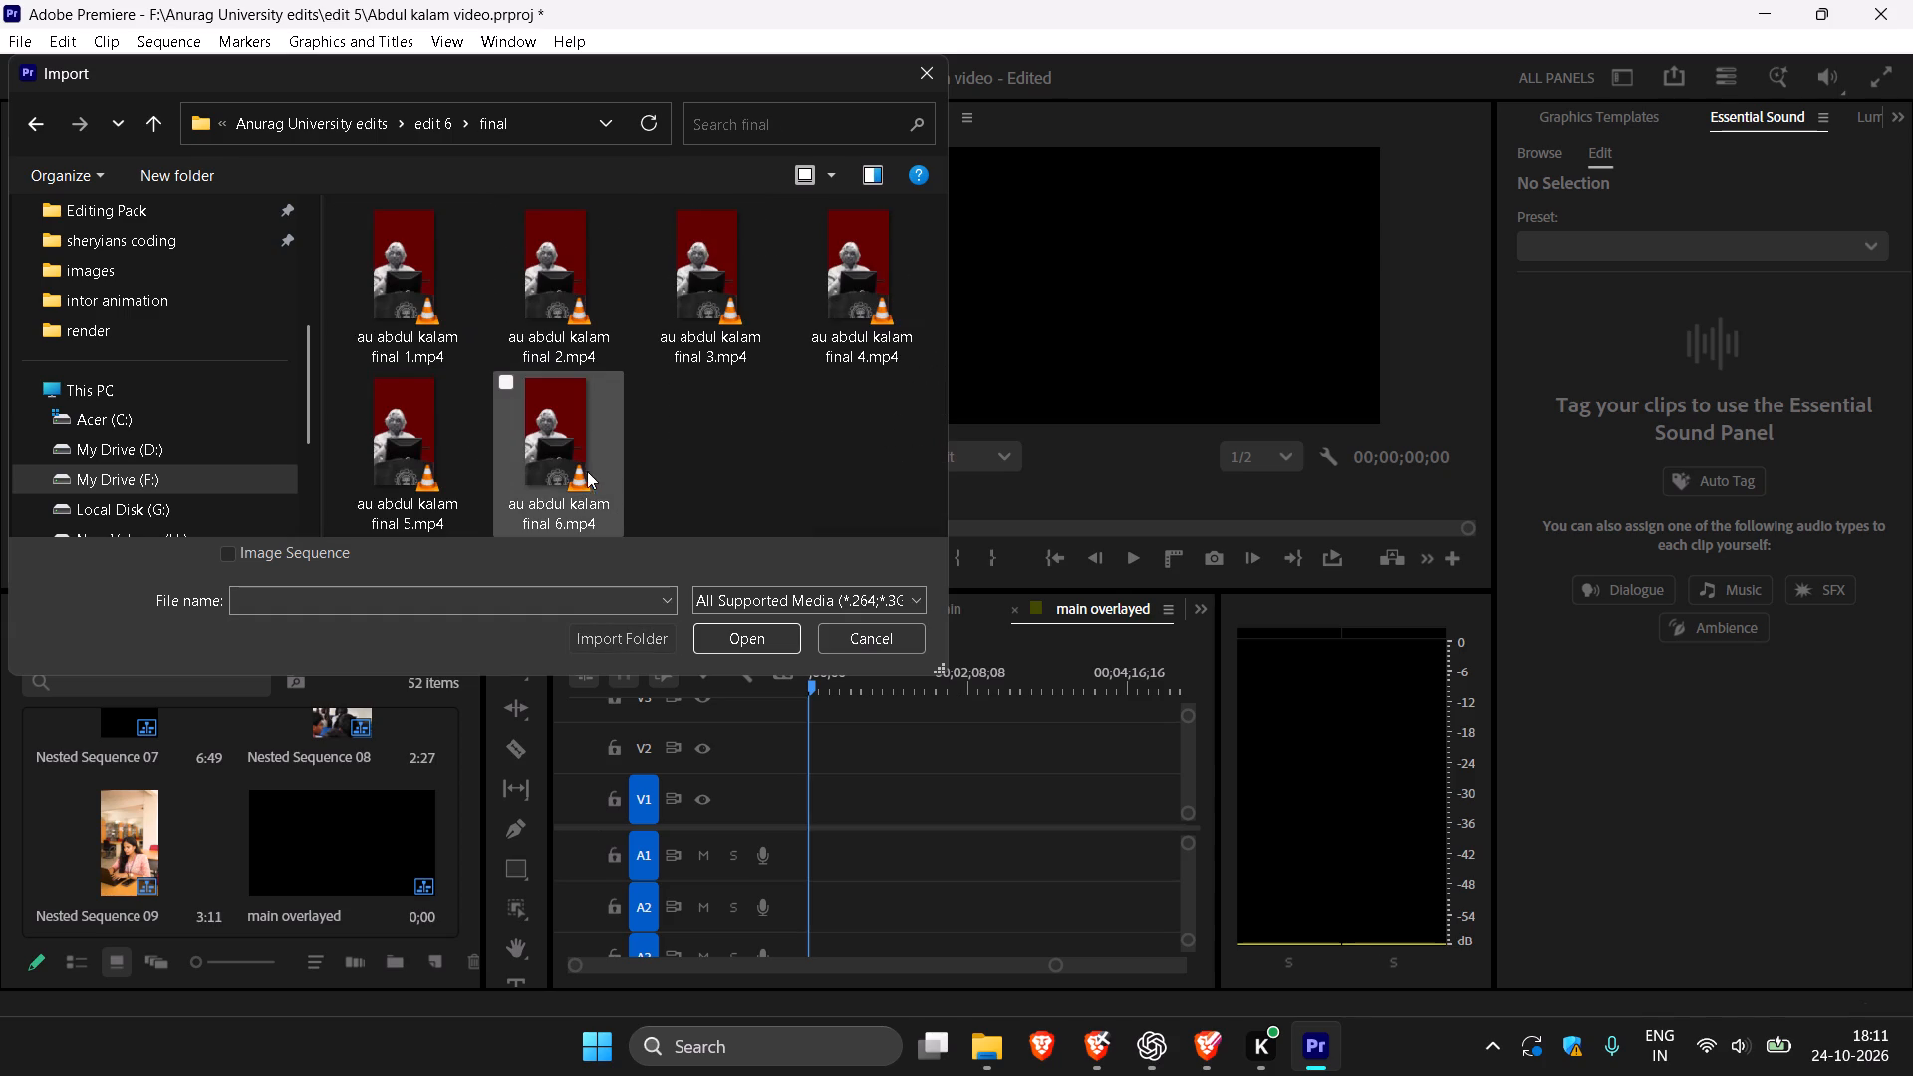
{"action": "double_click", "coordinate": [583, 467]}
Place the "au abdul kalam final 6" clip at the start of V1 and A1, changing the sequence settings to match it.
{"action": "left_click_drag", "start_coordinate": [136, 833], "coordinate": [722, 828]}
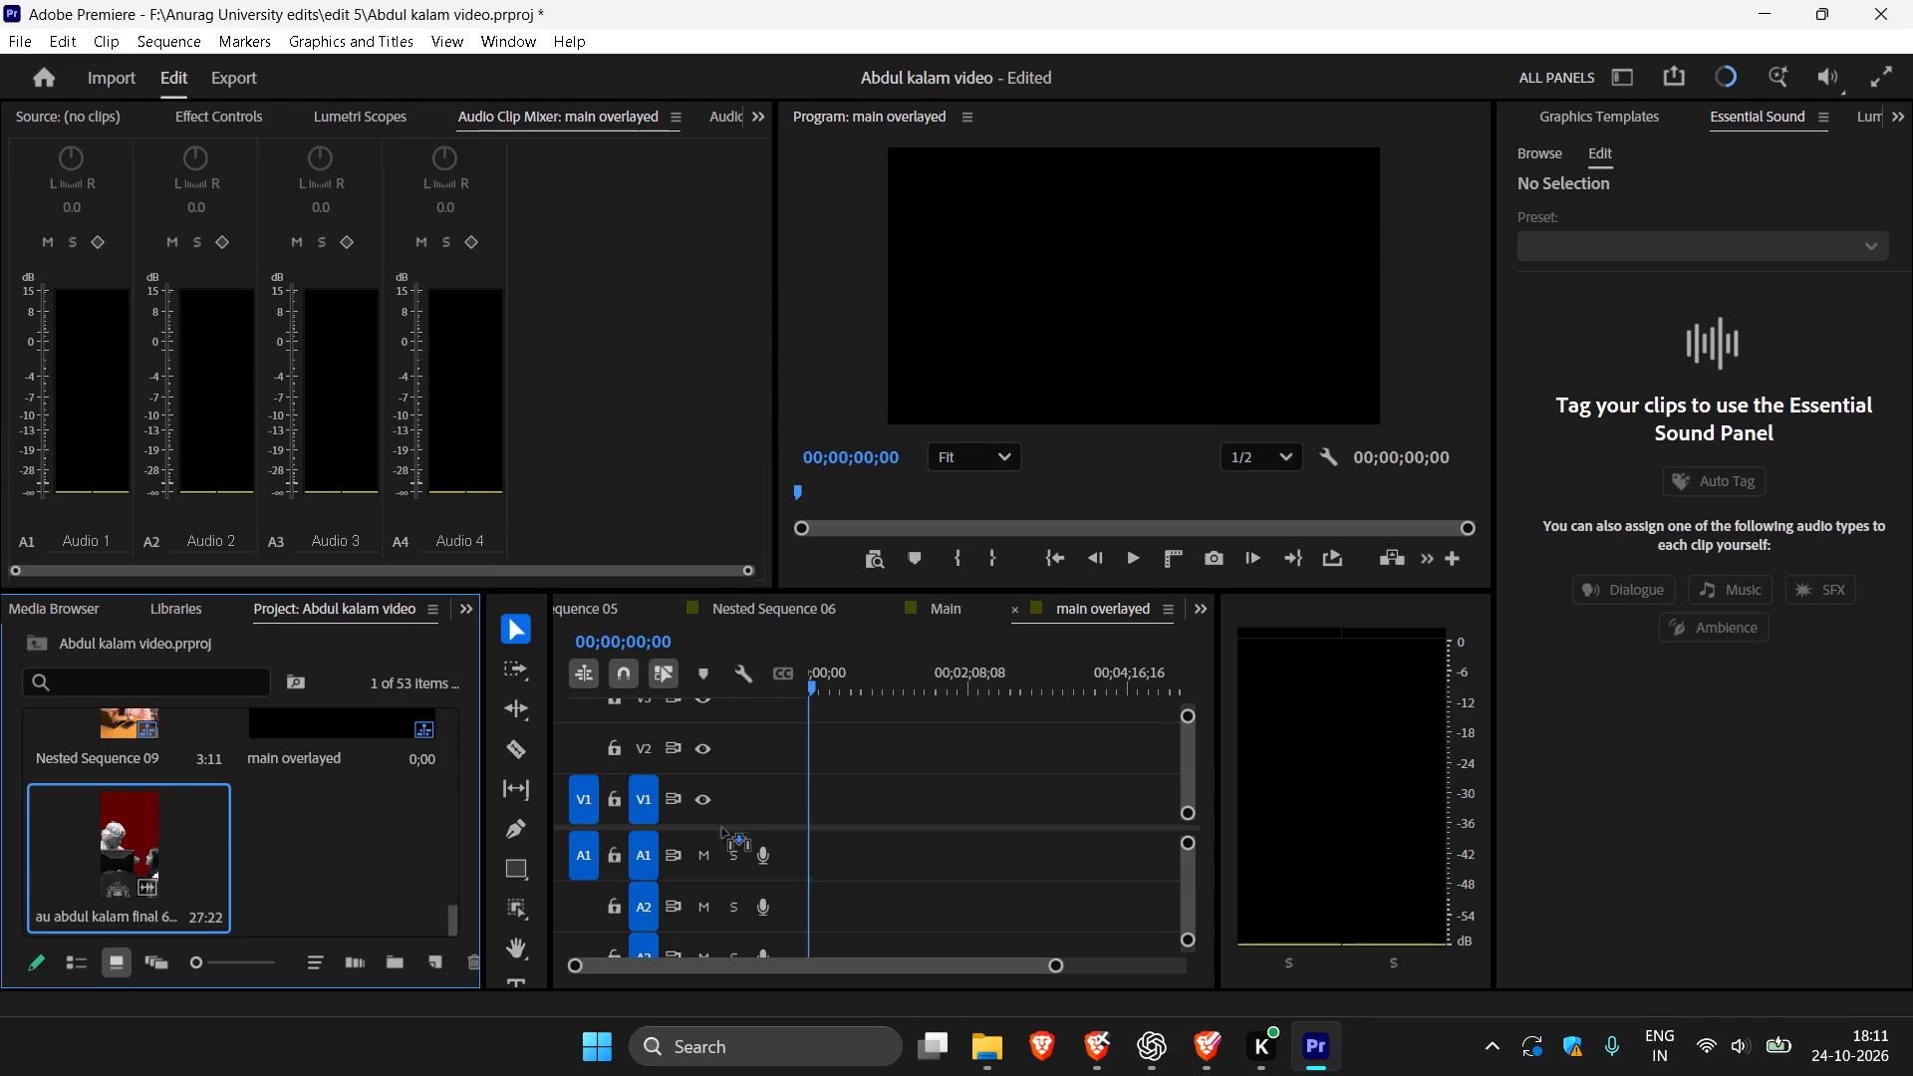
{"action": "left_click_drag", "start_coordinate": [722, 828], "coordinate": [792, 806]}
{"action": "left_click_drag", "start_coordinate": [1089, 621], "coordinate": [959, 627]}
{"action": "left_click", "coordinate": [959, 627]}
{"action": "key", "text": "space"}
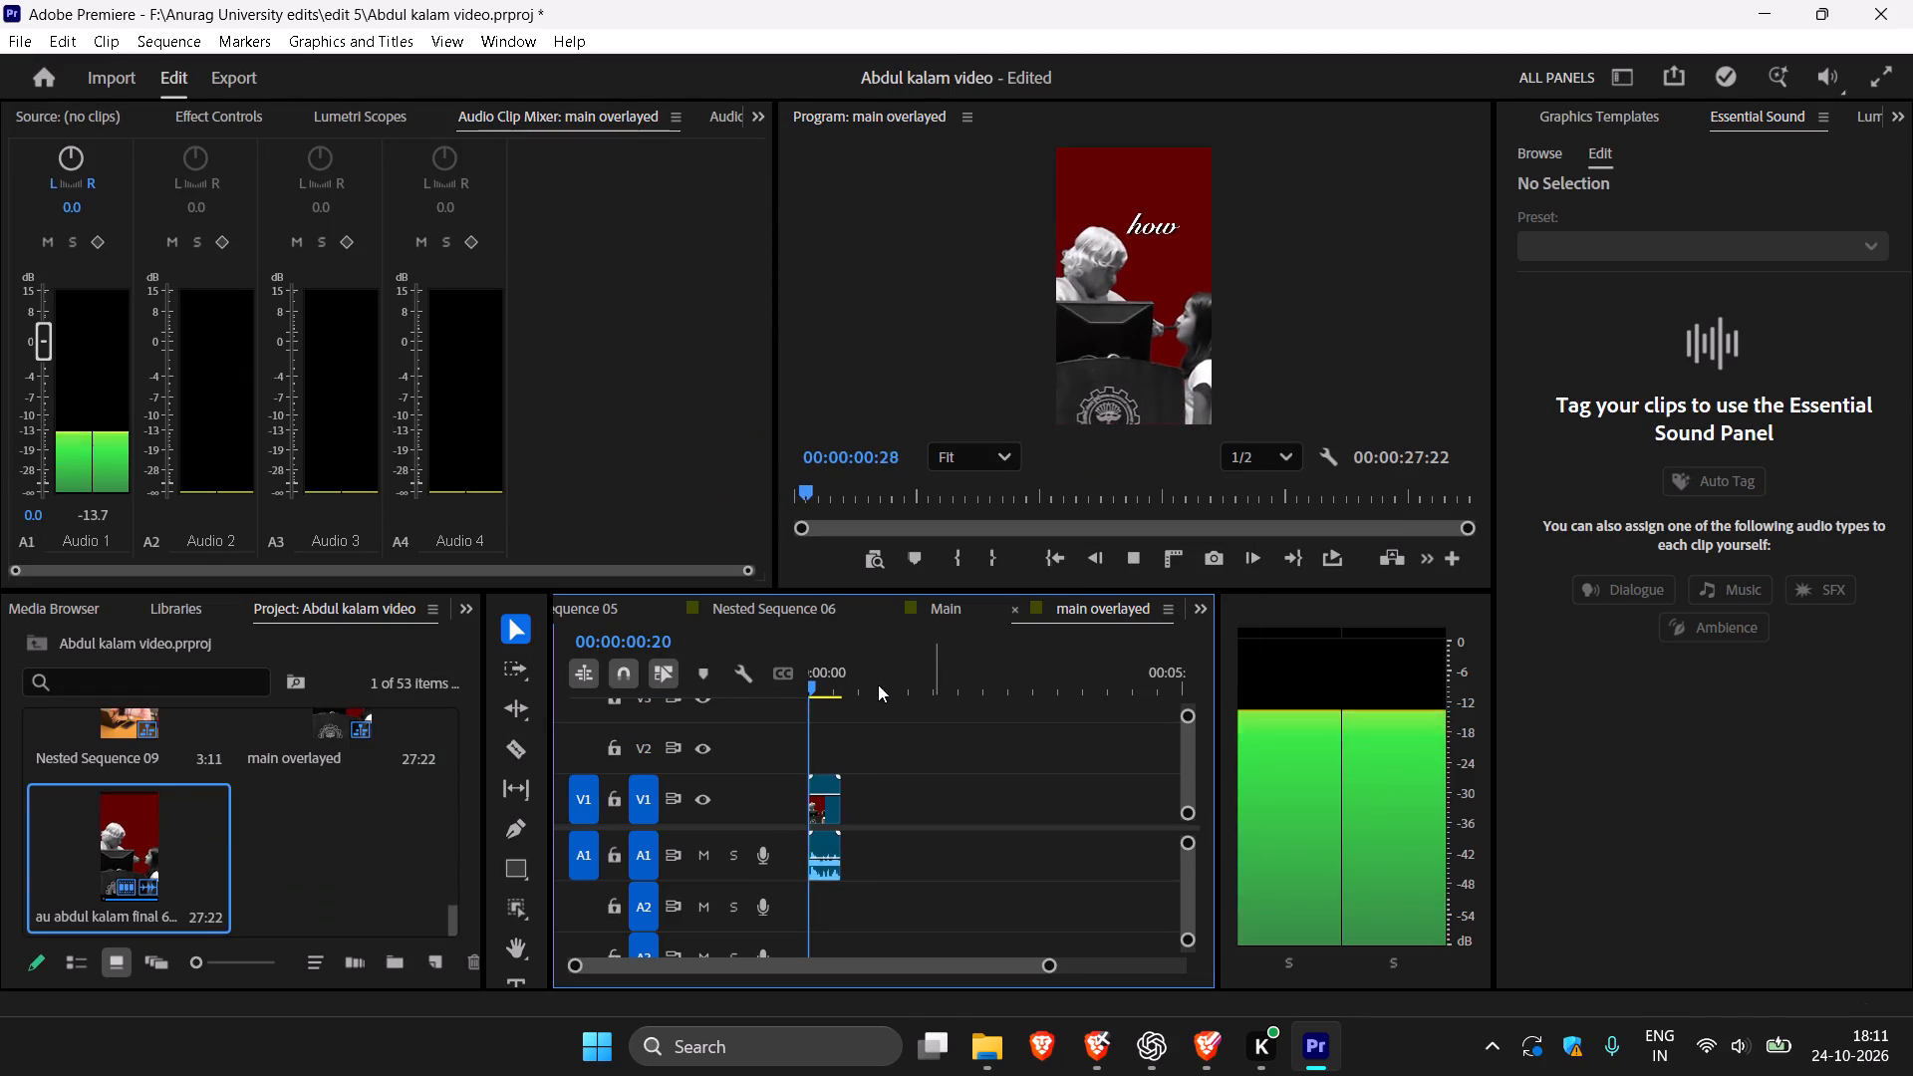
{"action": "key", "text": "space"}
Start another media import and browse to the Video overlays folder inside Overlays in the Editing Pack.
{"action": "double_click", "coordinate": [327, 844]}
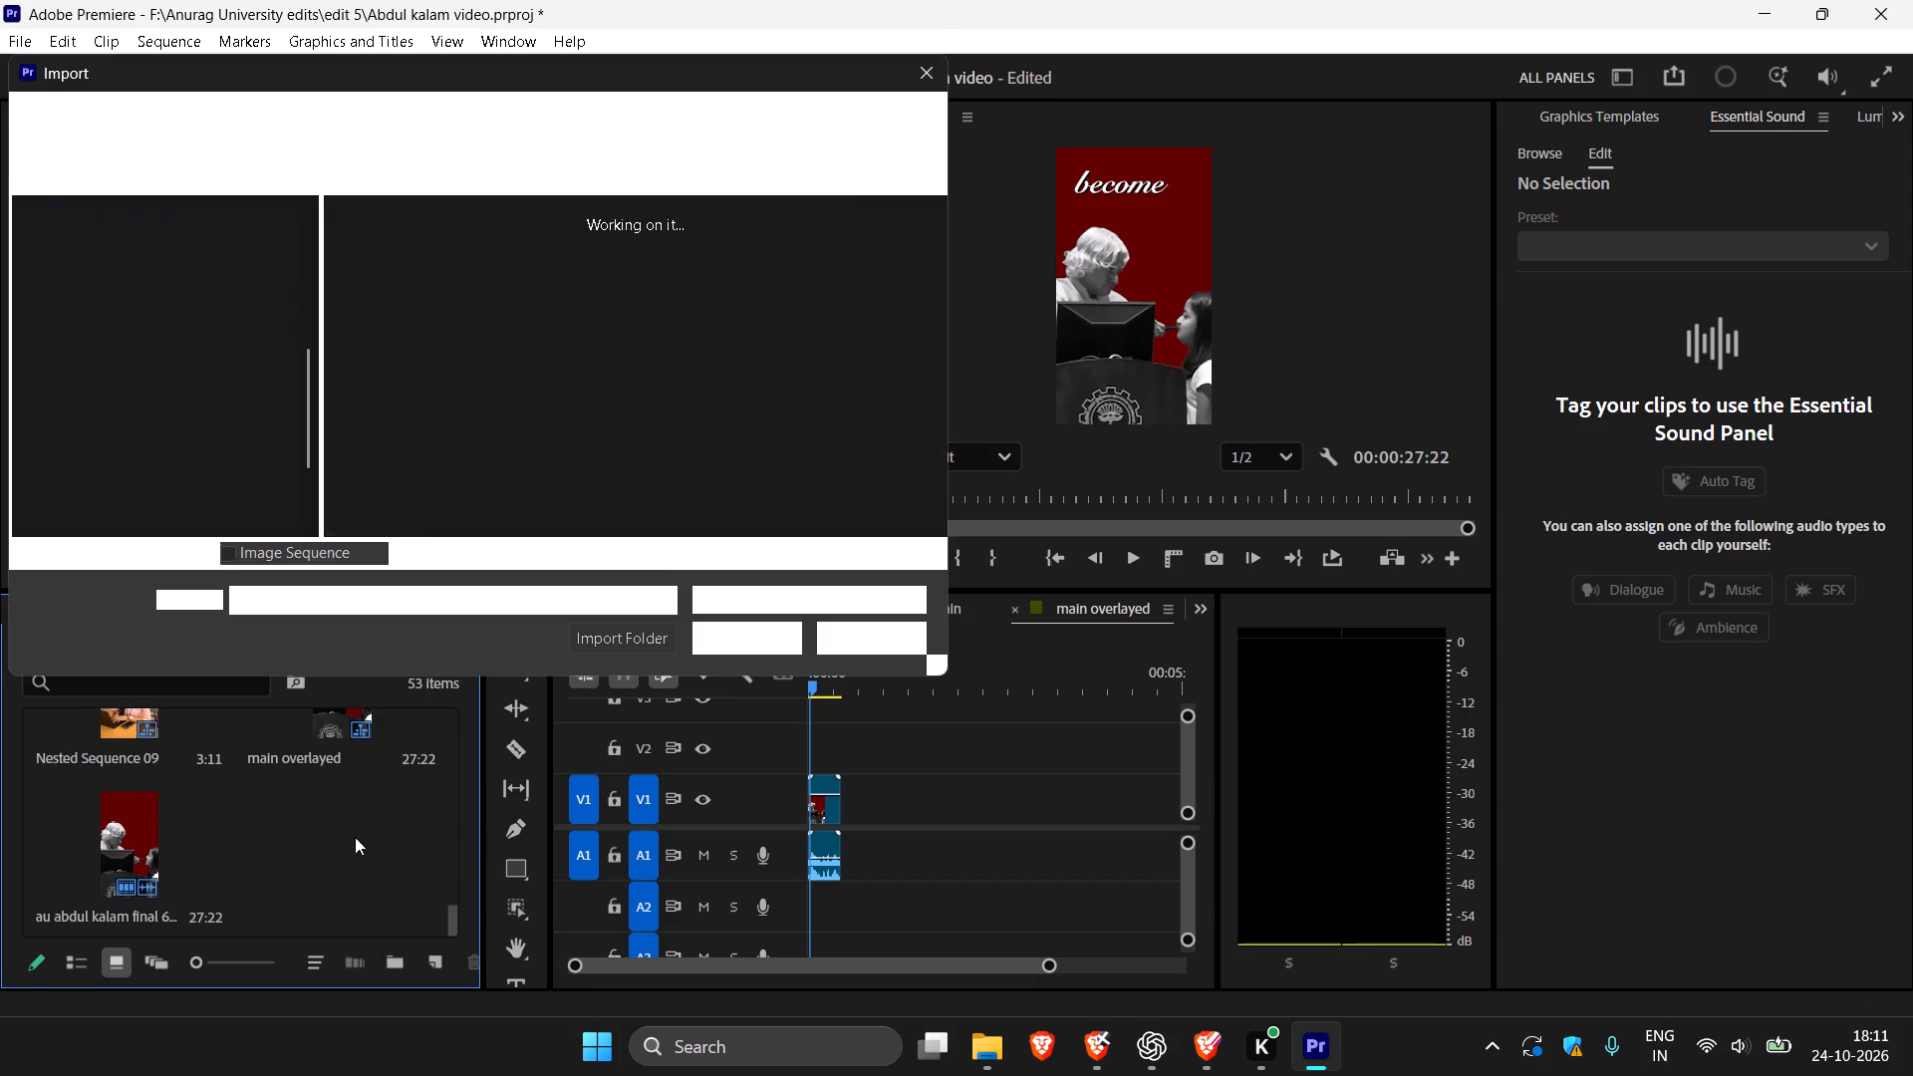
{"action": "scroll", "coordinate": [144, 293], "scroll_direction": "up", "scroll_amount": 2}
{"action": "scroll", "coordinate": [135, 474], "scroll_direction": "down", "scroll_amount": 2}
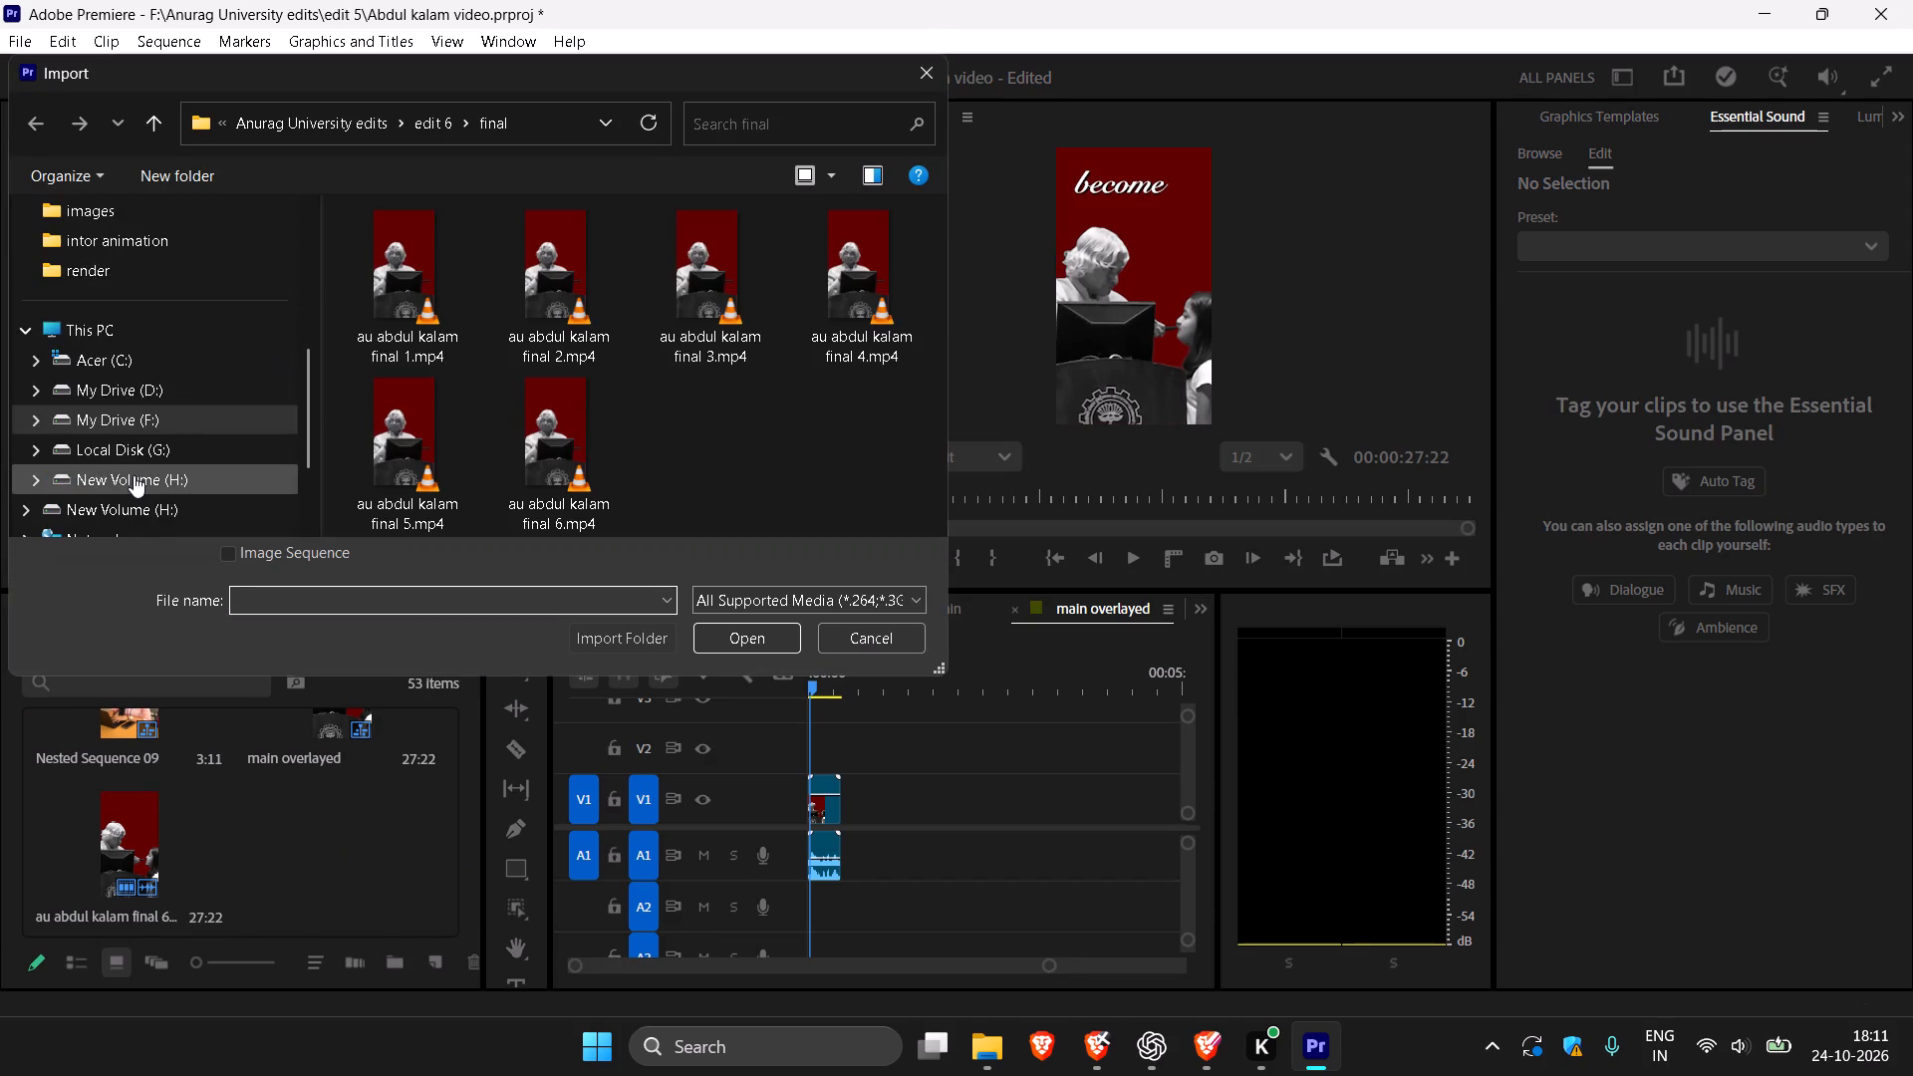
{"action": "scroll", "coordinate": [171, 263], "scroll_direction": "up", "scroll_amount": 1}
{"action": "left_click", "coordinate": [131, 289]}
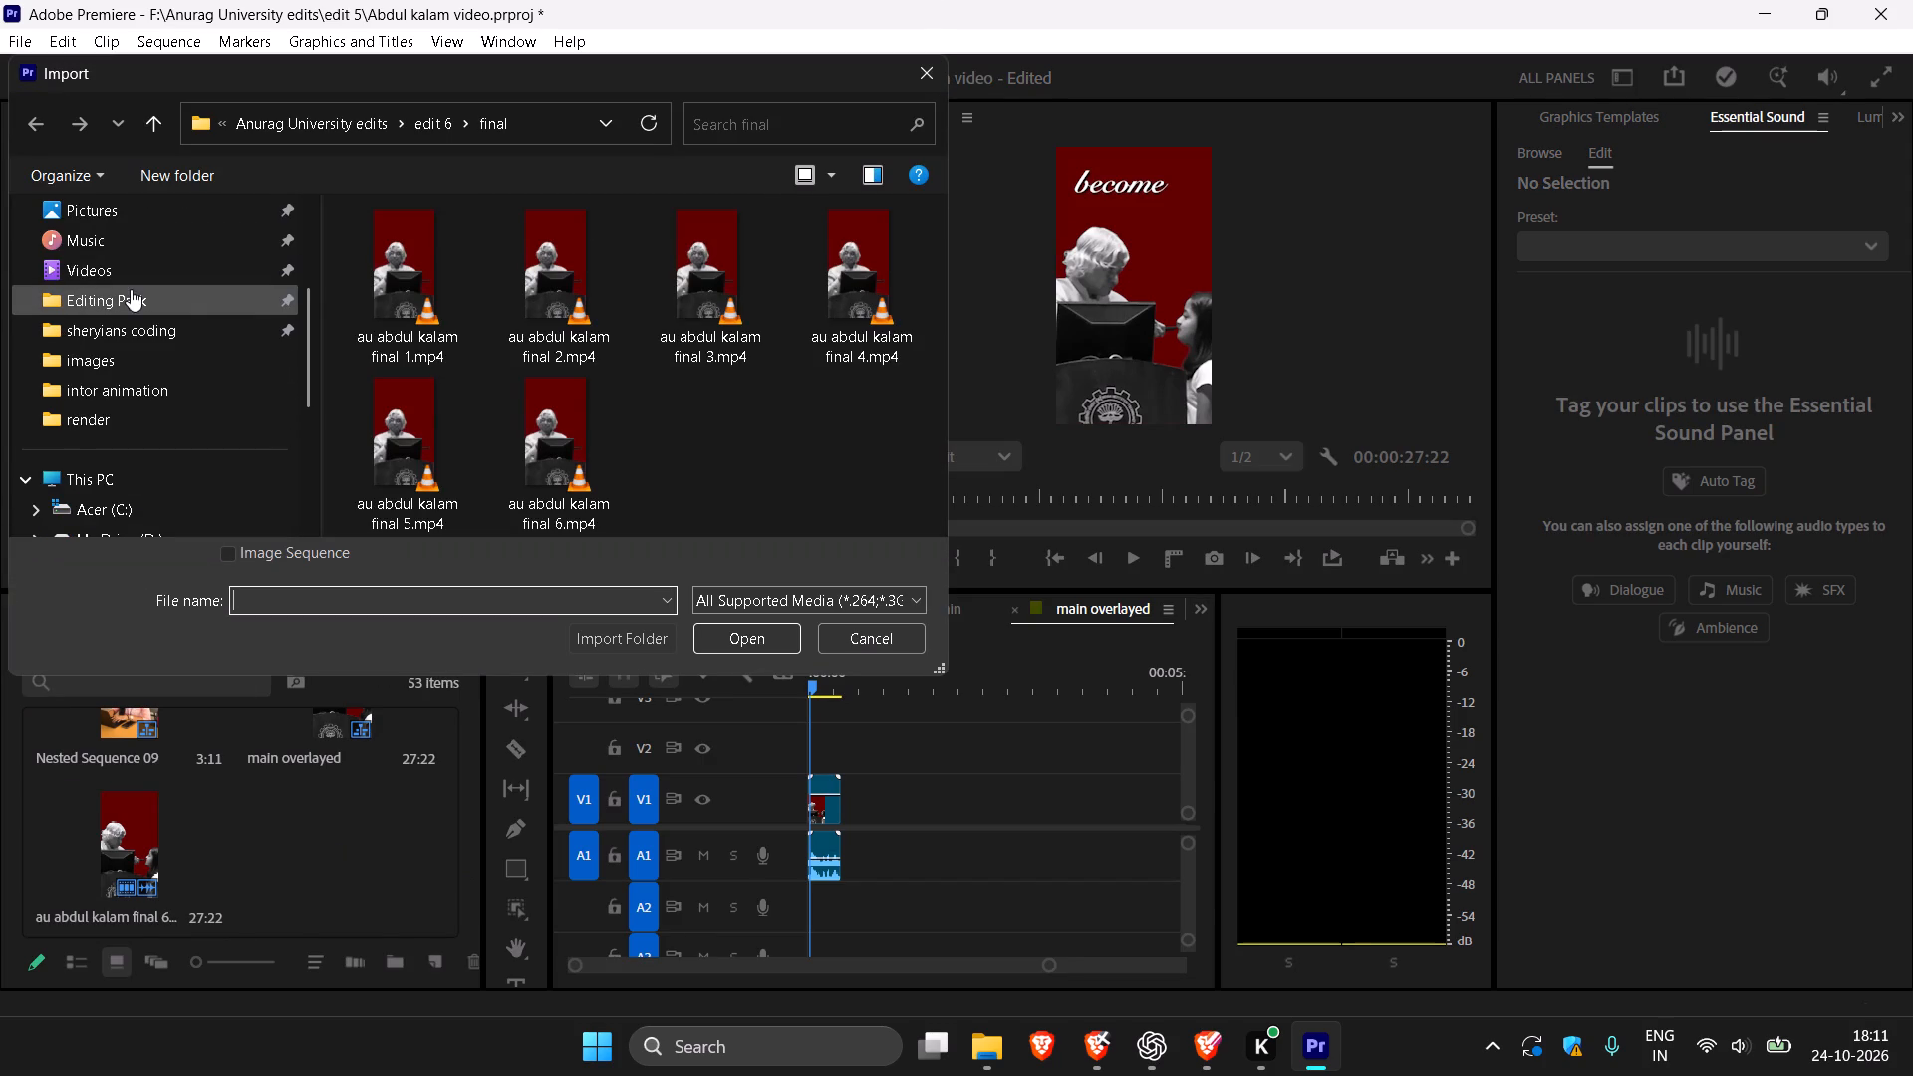
{"action": "scroll", "coordinate": [517, 419], "scroll_direction": "down", "scroll_amount": 1}
{"action": "double_click", "coordinate": [482, 414]}
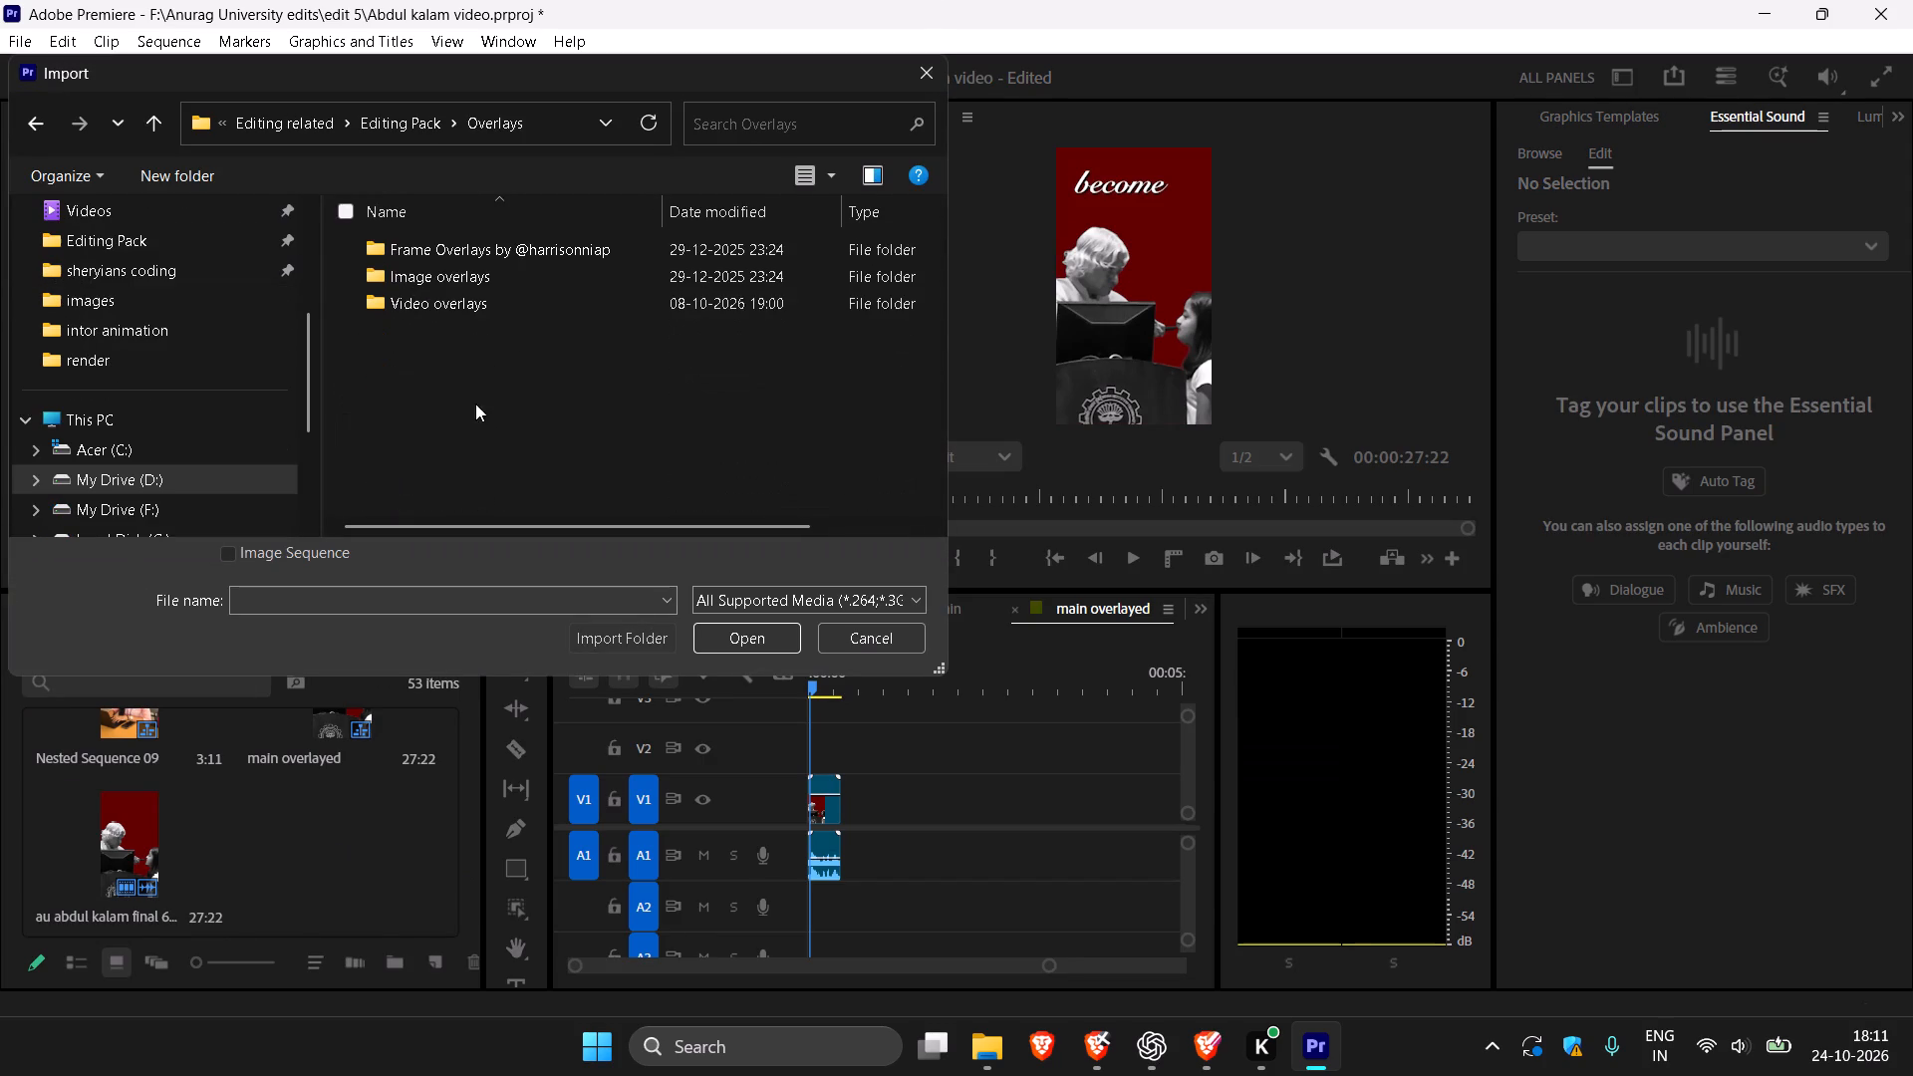
{"action": "double_click", "coordinate": [482, 303]}
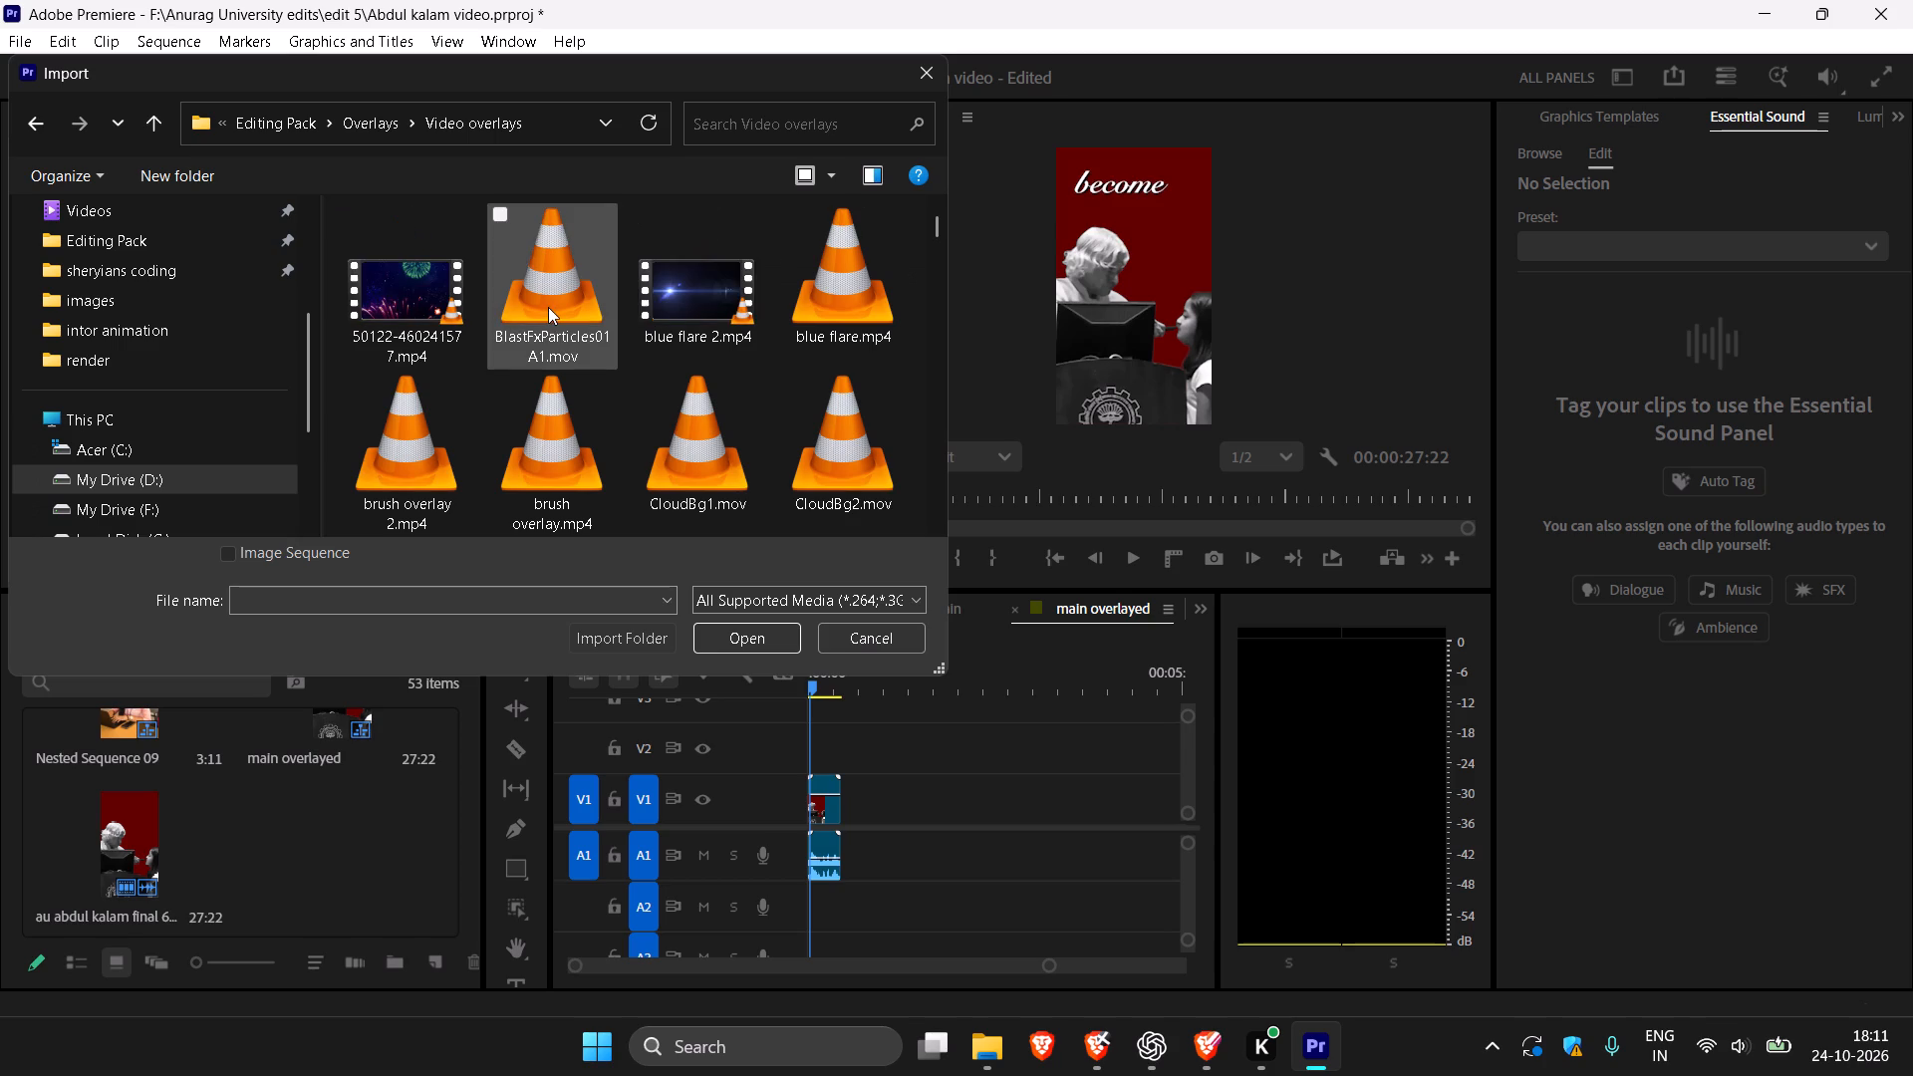
Search the Video overlays folder for "grun" and import both vintage scratch grunge film overlay files.
{"action": "scroll", "coordinate": [731, 342], "scroll_direction": "down", "scroll_amount": 1}
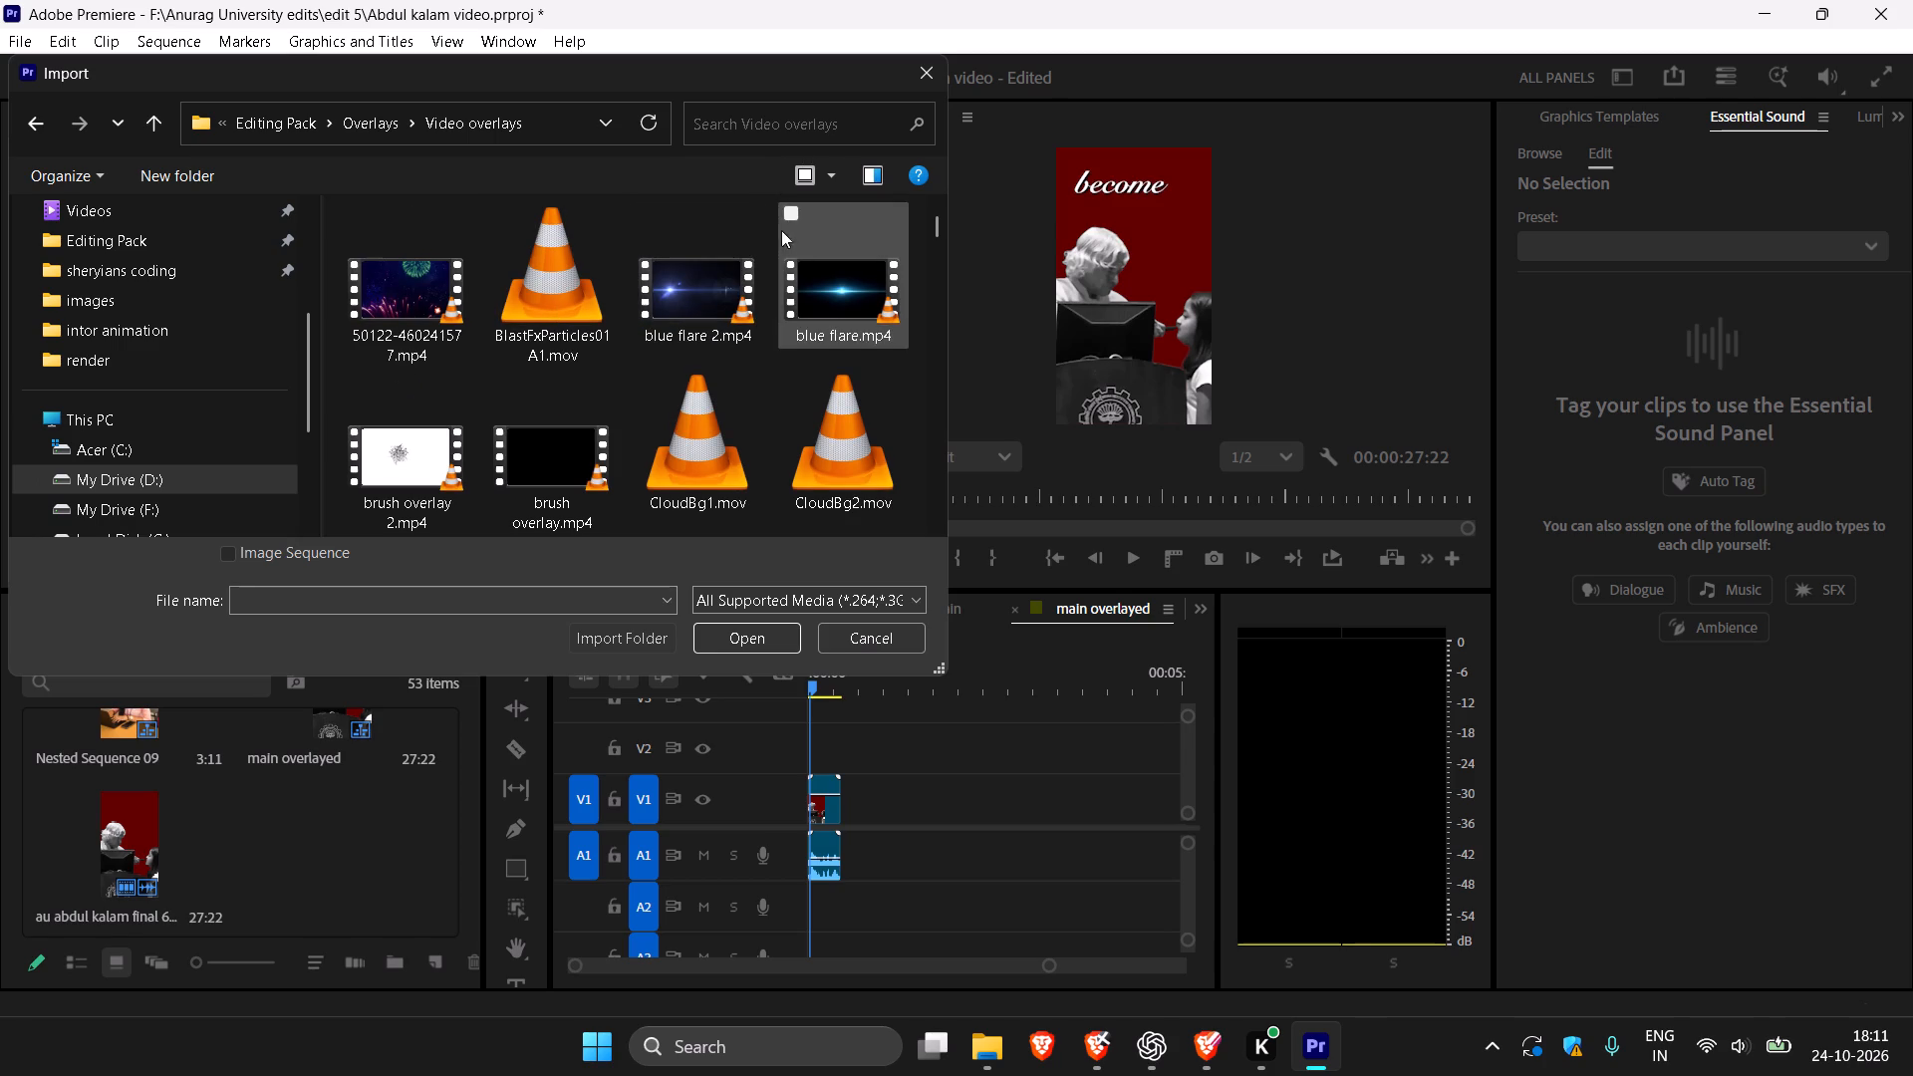
{"action": "left_click", "coordinate": [792, 134]}
{"action": "left_click", "coordinate": [796, 127]}
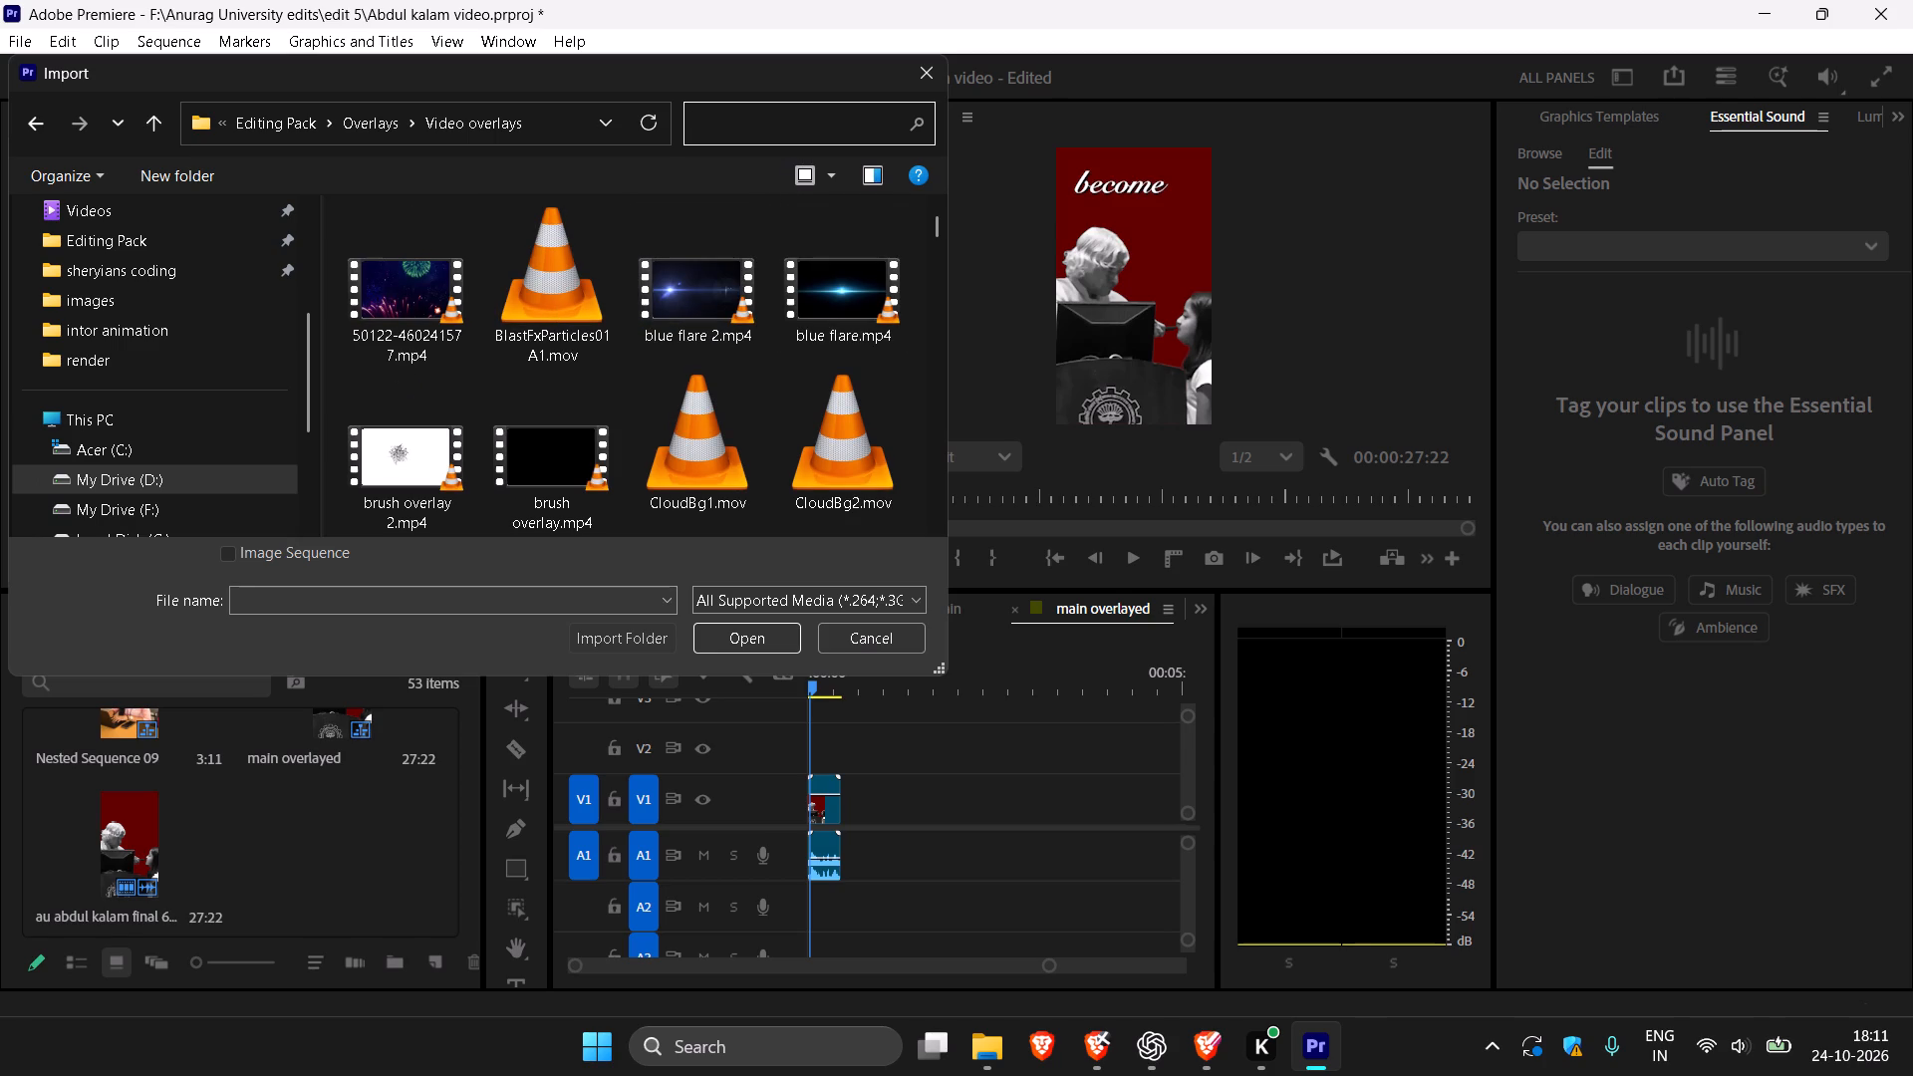
{"action": "type", "text": "grum"}
{"action": "key", "text": "BackSpace"}
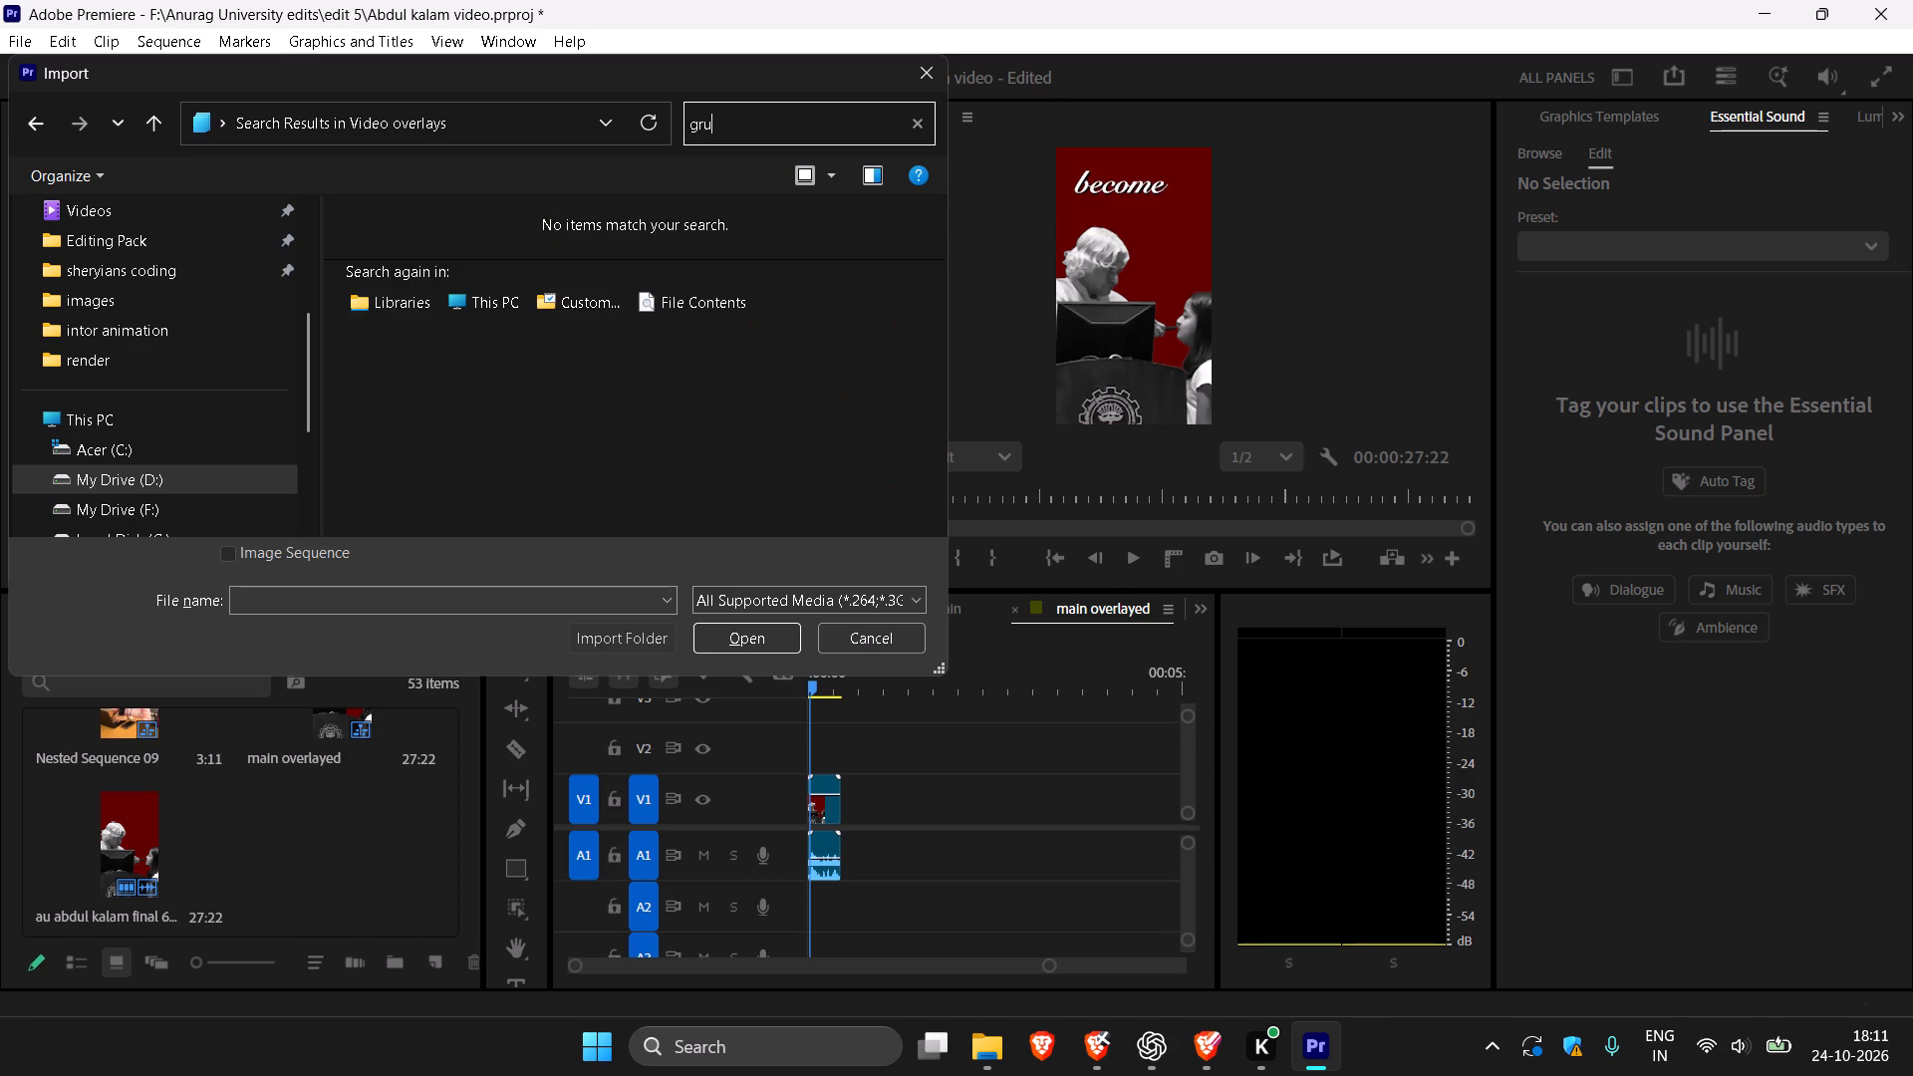
{"action": "key", "text": "n"}
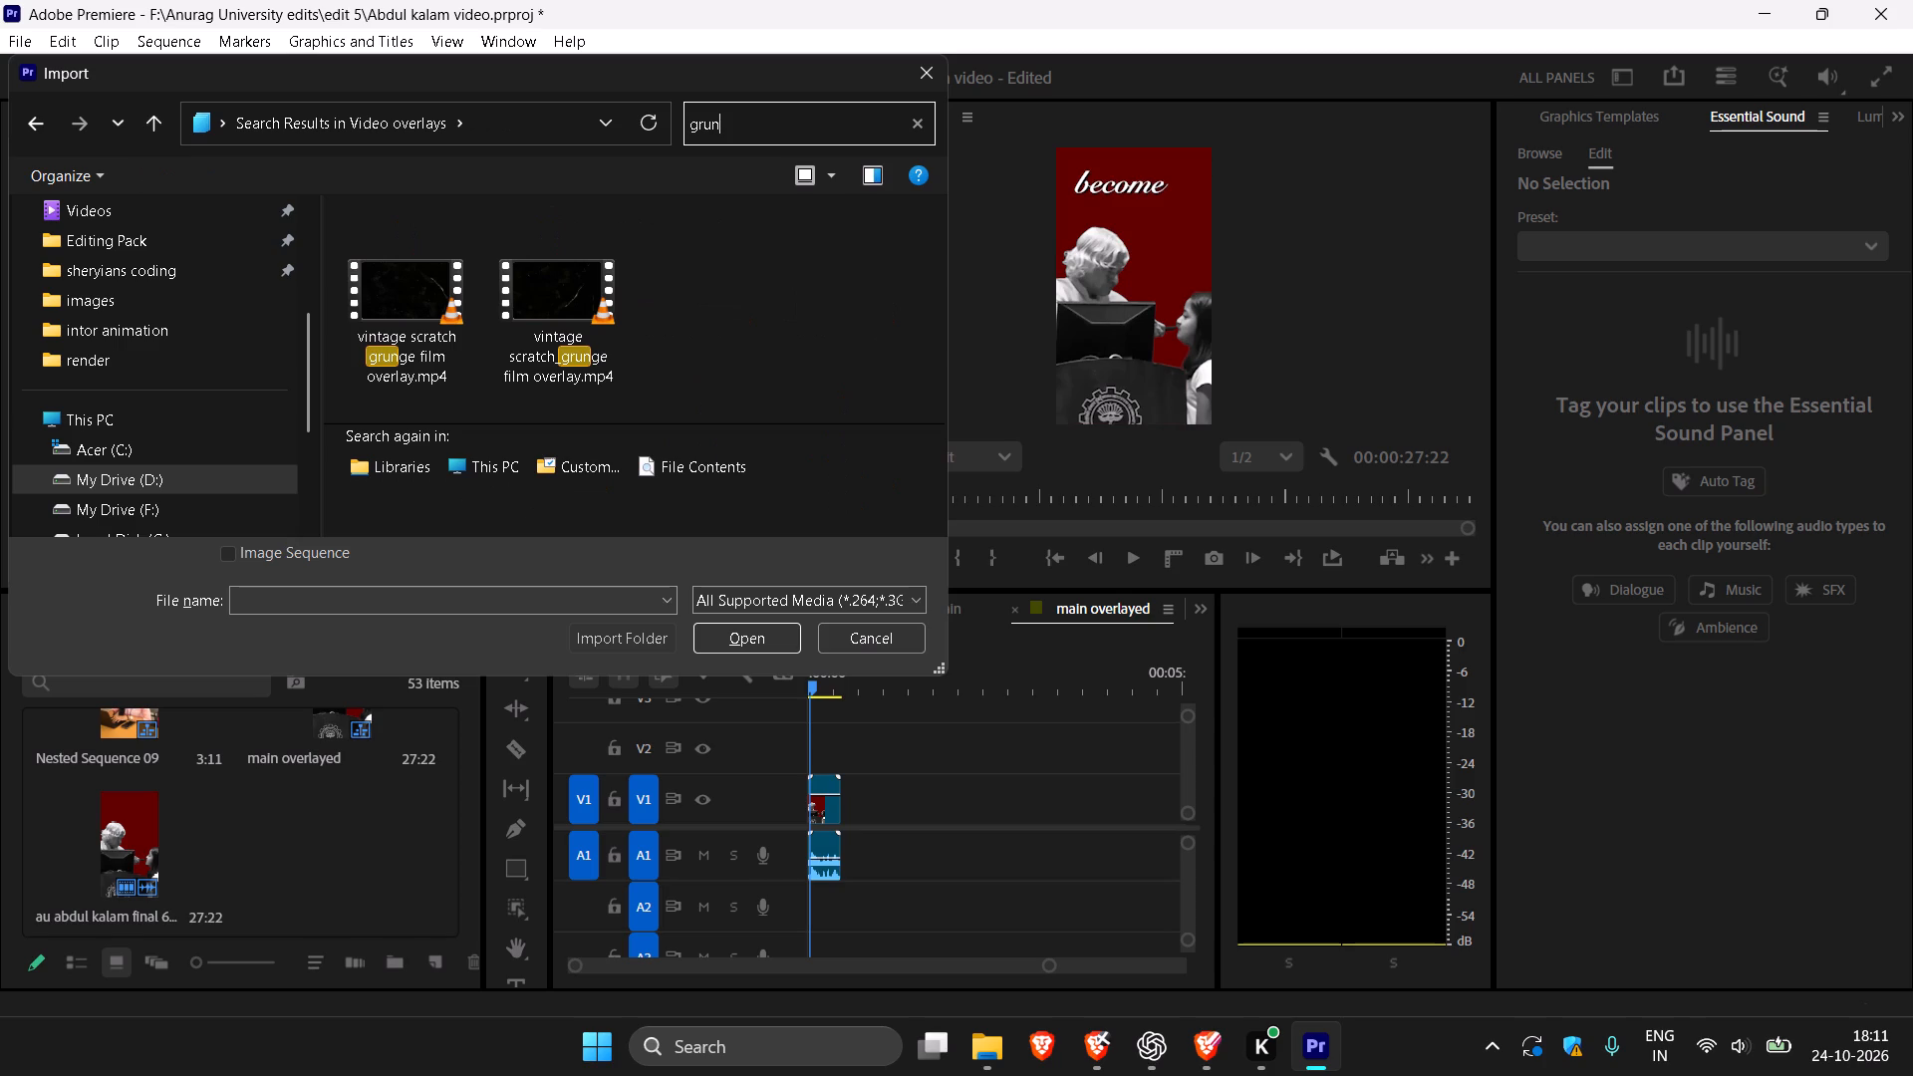
{"action": "left_click", "coordinate": [536, 309]}
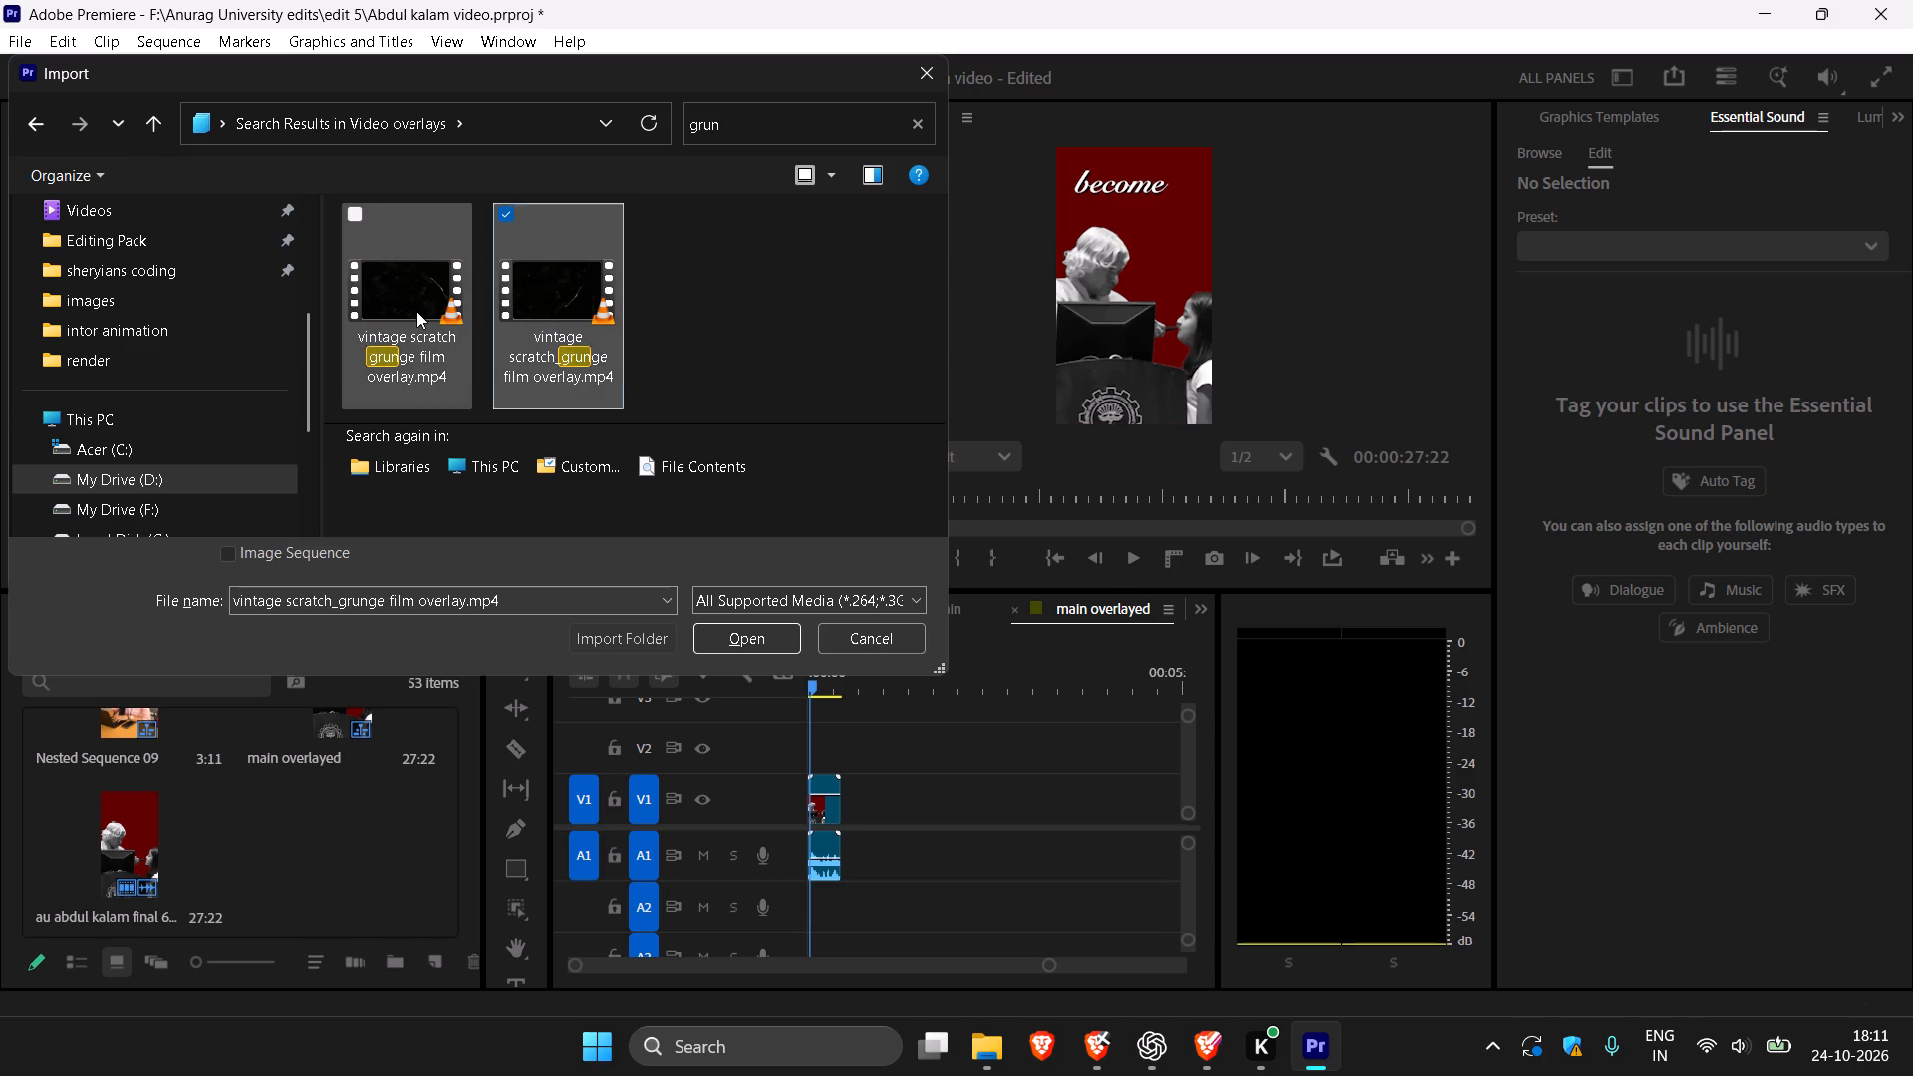
{"action": "left_click", "coordinate": [416, 311], "text": "ctrl"}
{"action": "left_click", "coordinate": [742, 648]}
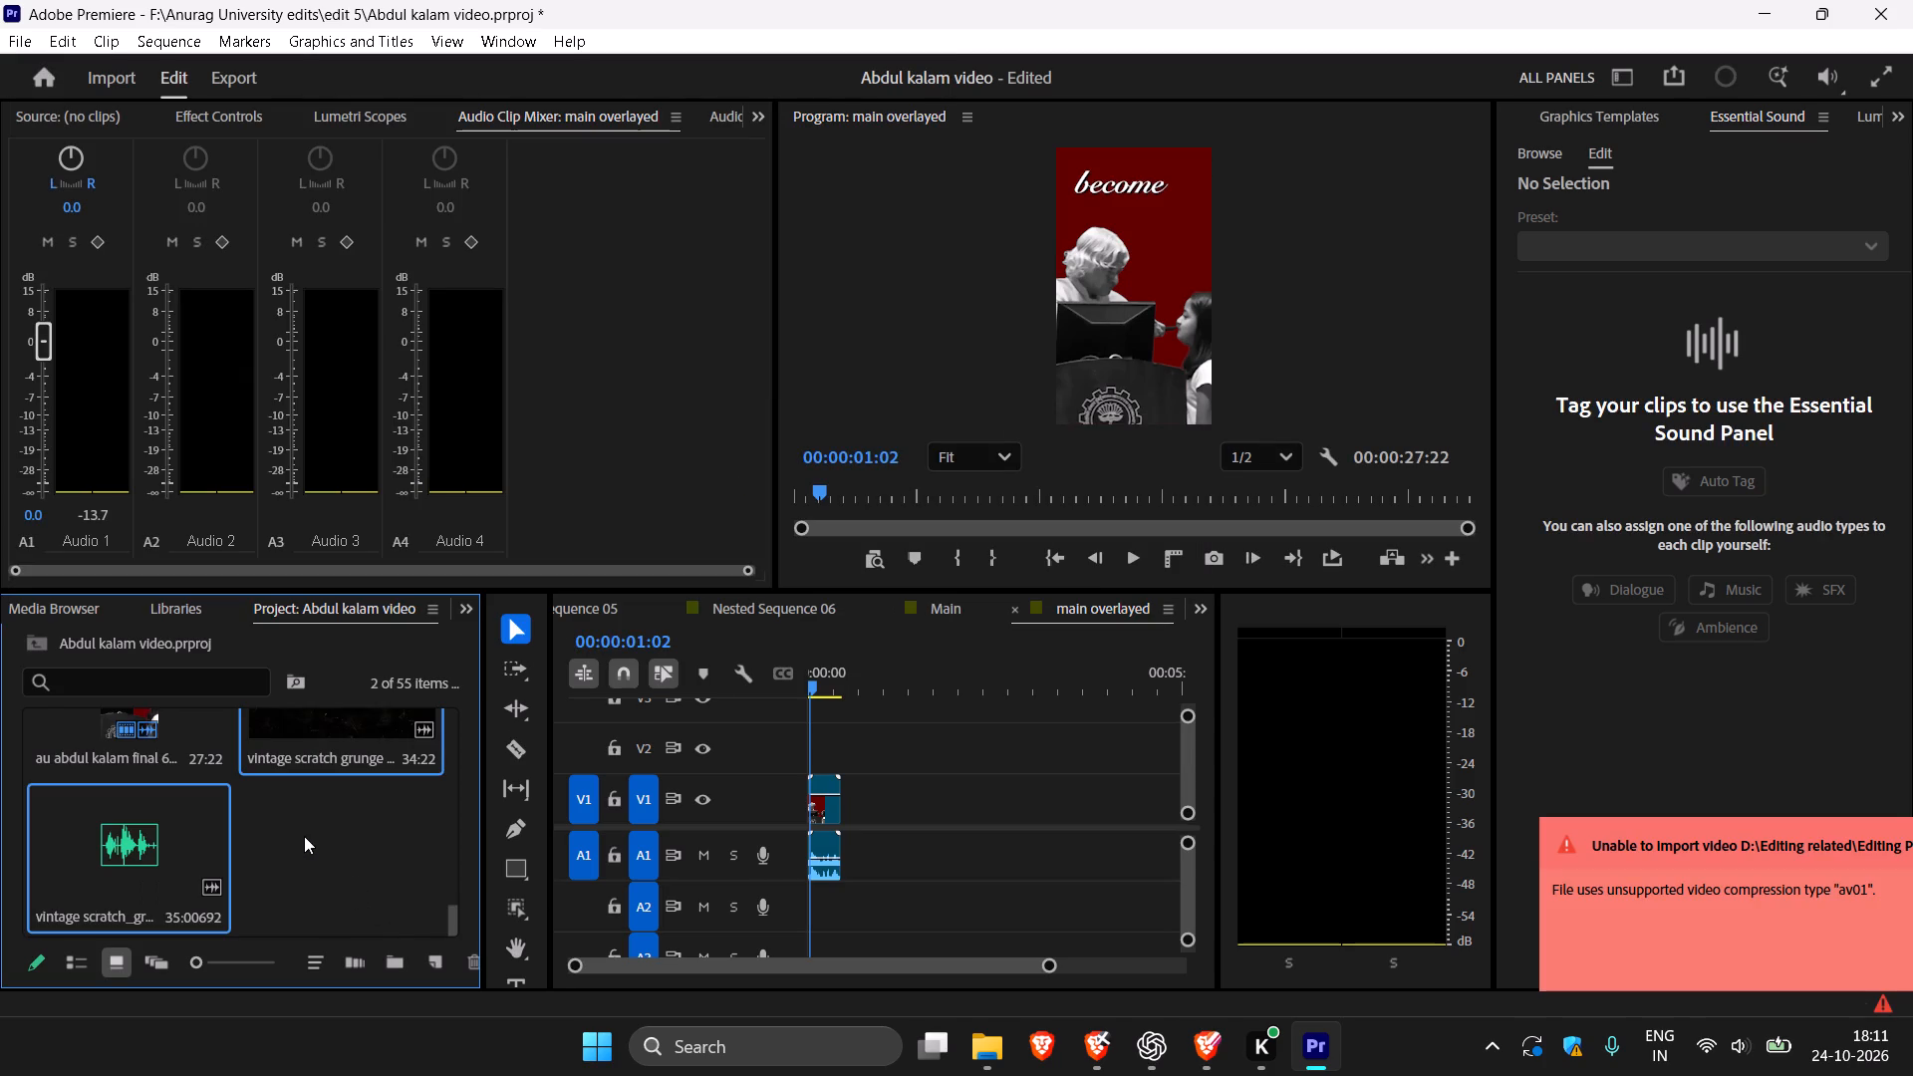
Preview both imported vintage scratch grunge overlay files in the source monitor.
{"action": "double_click", "coordinate": [181, 838]}
{"action": "key", "text": "space"}
{"action": "double_click", "coordinate": [151, 833]}
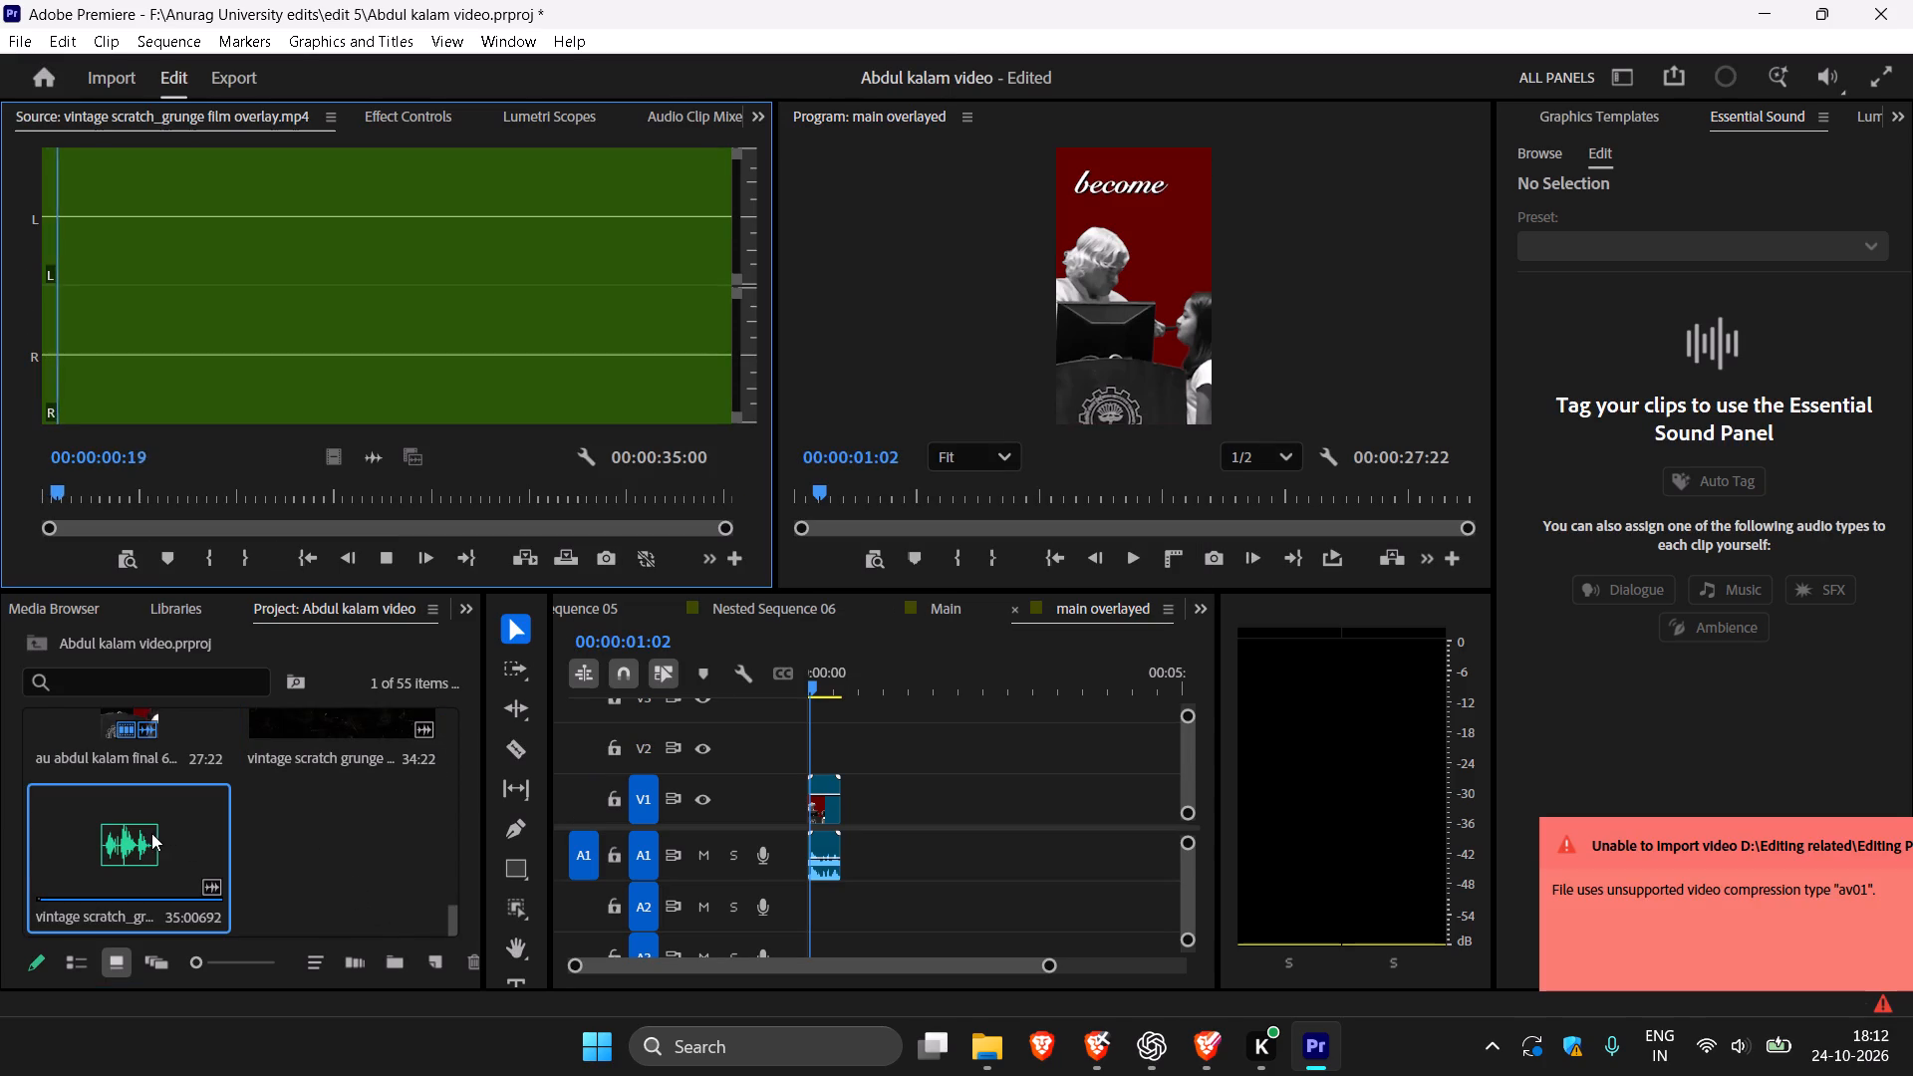
{"action": "scroll", "coordinate": [360, 861], "scroll_direction": "up", "scroll_amount": 1}
{"action": "double_click", "coordinate": [339, 822]}
{"action": "key", "text": "space"}
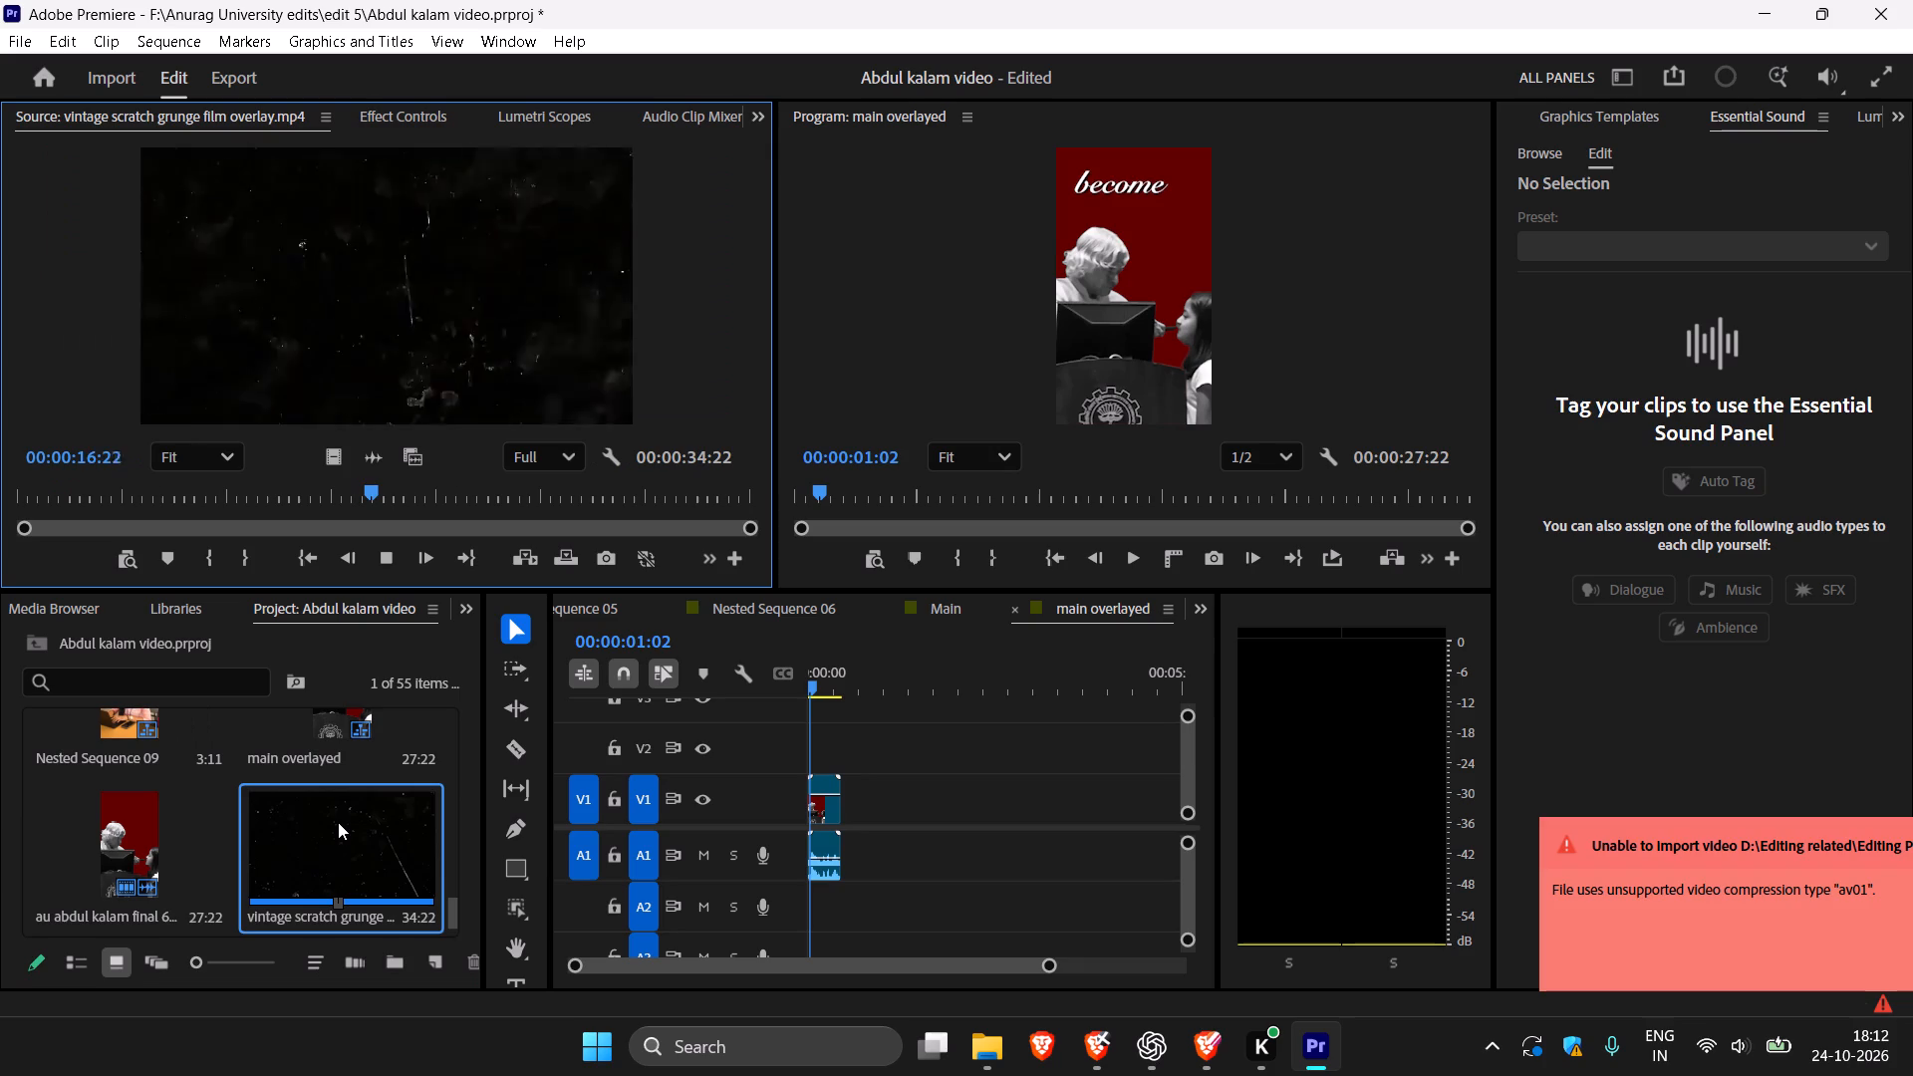
{"action": "key", "text": "space"}
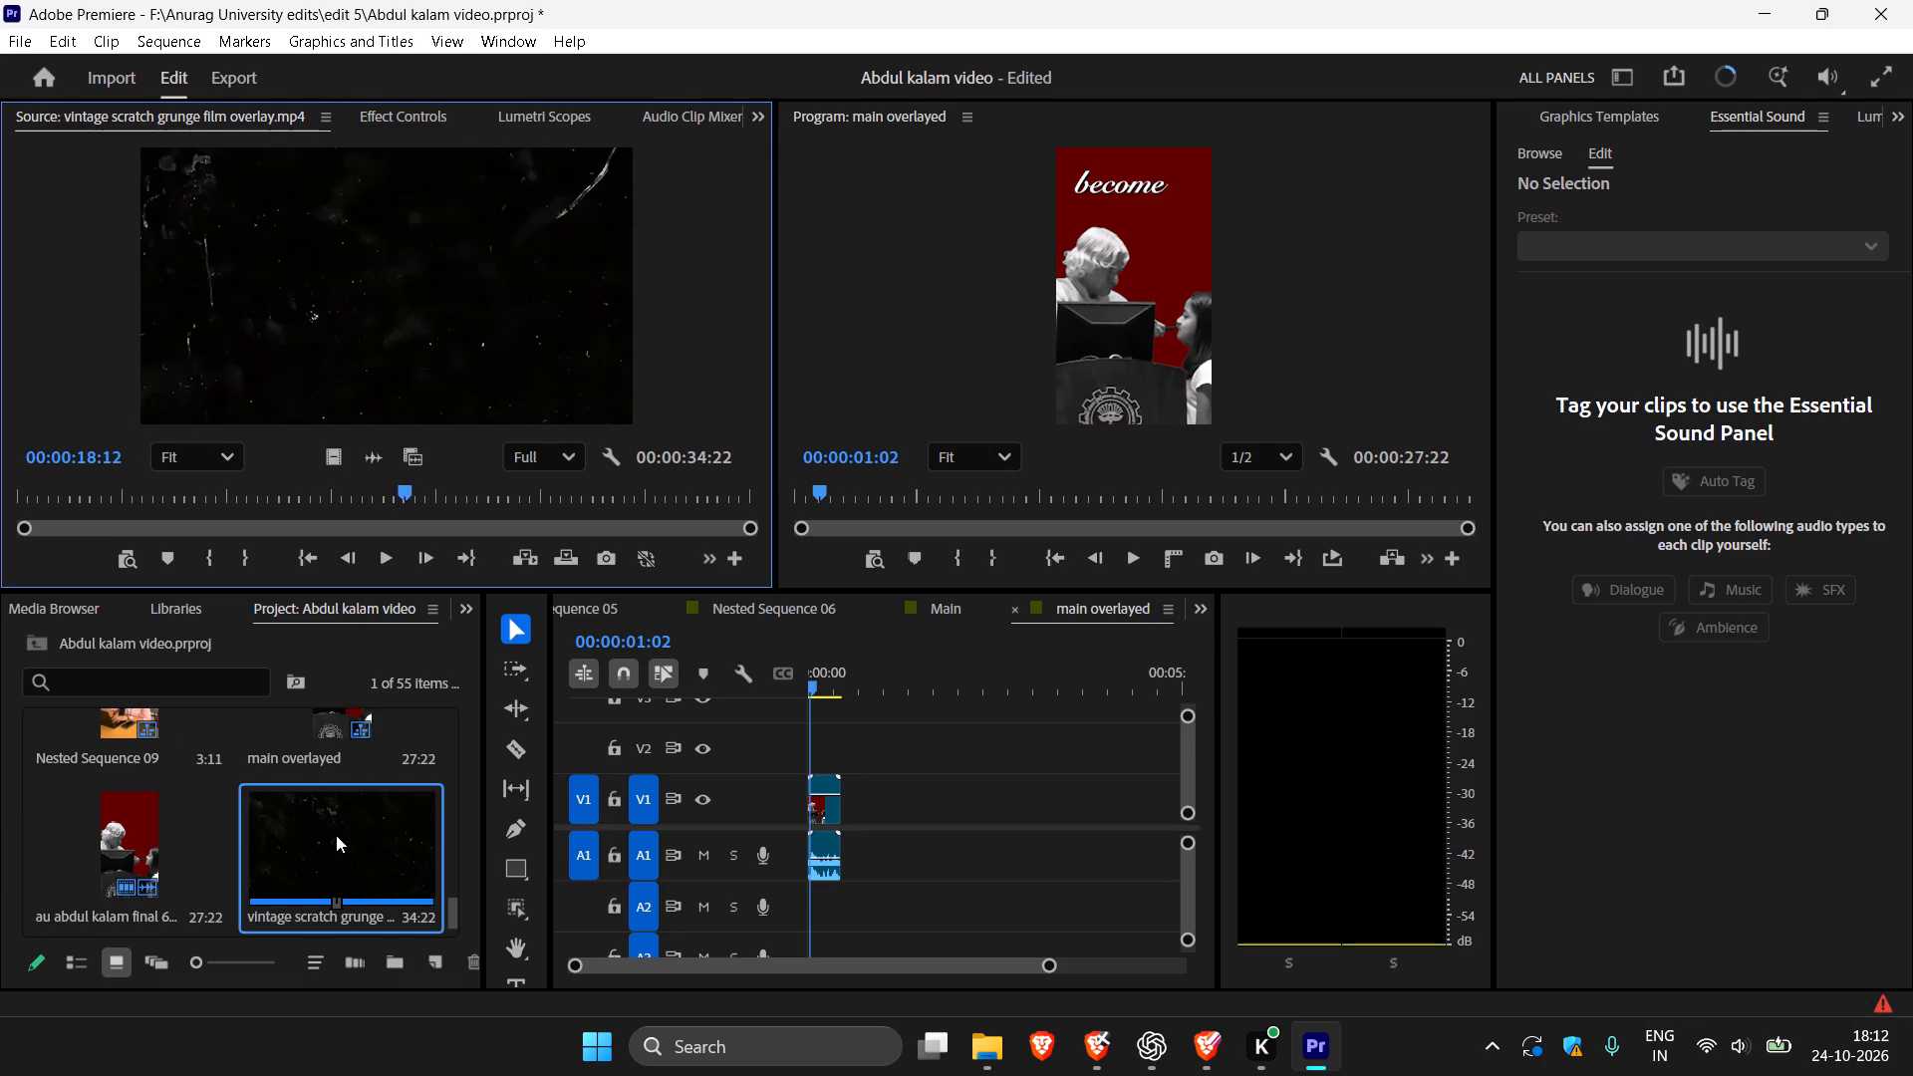
Place "vintage scratch grunge film overlay.mp4" on track V2 at the start of the main overlayed sequence.
{"action": "left_click_drag", "start_coordinate": [338, 836], "coordinate": [558, 812]}
{"action": "left_click_drag", "start_coordinate": [348, 846], "coordinate": [794, 738]}
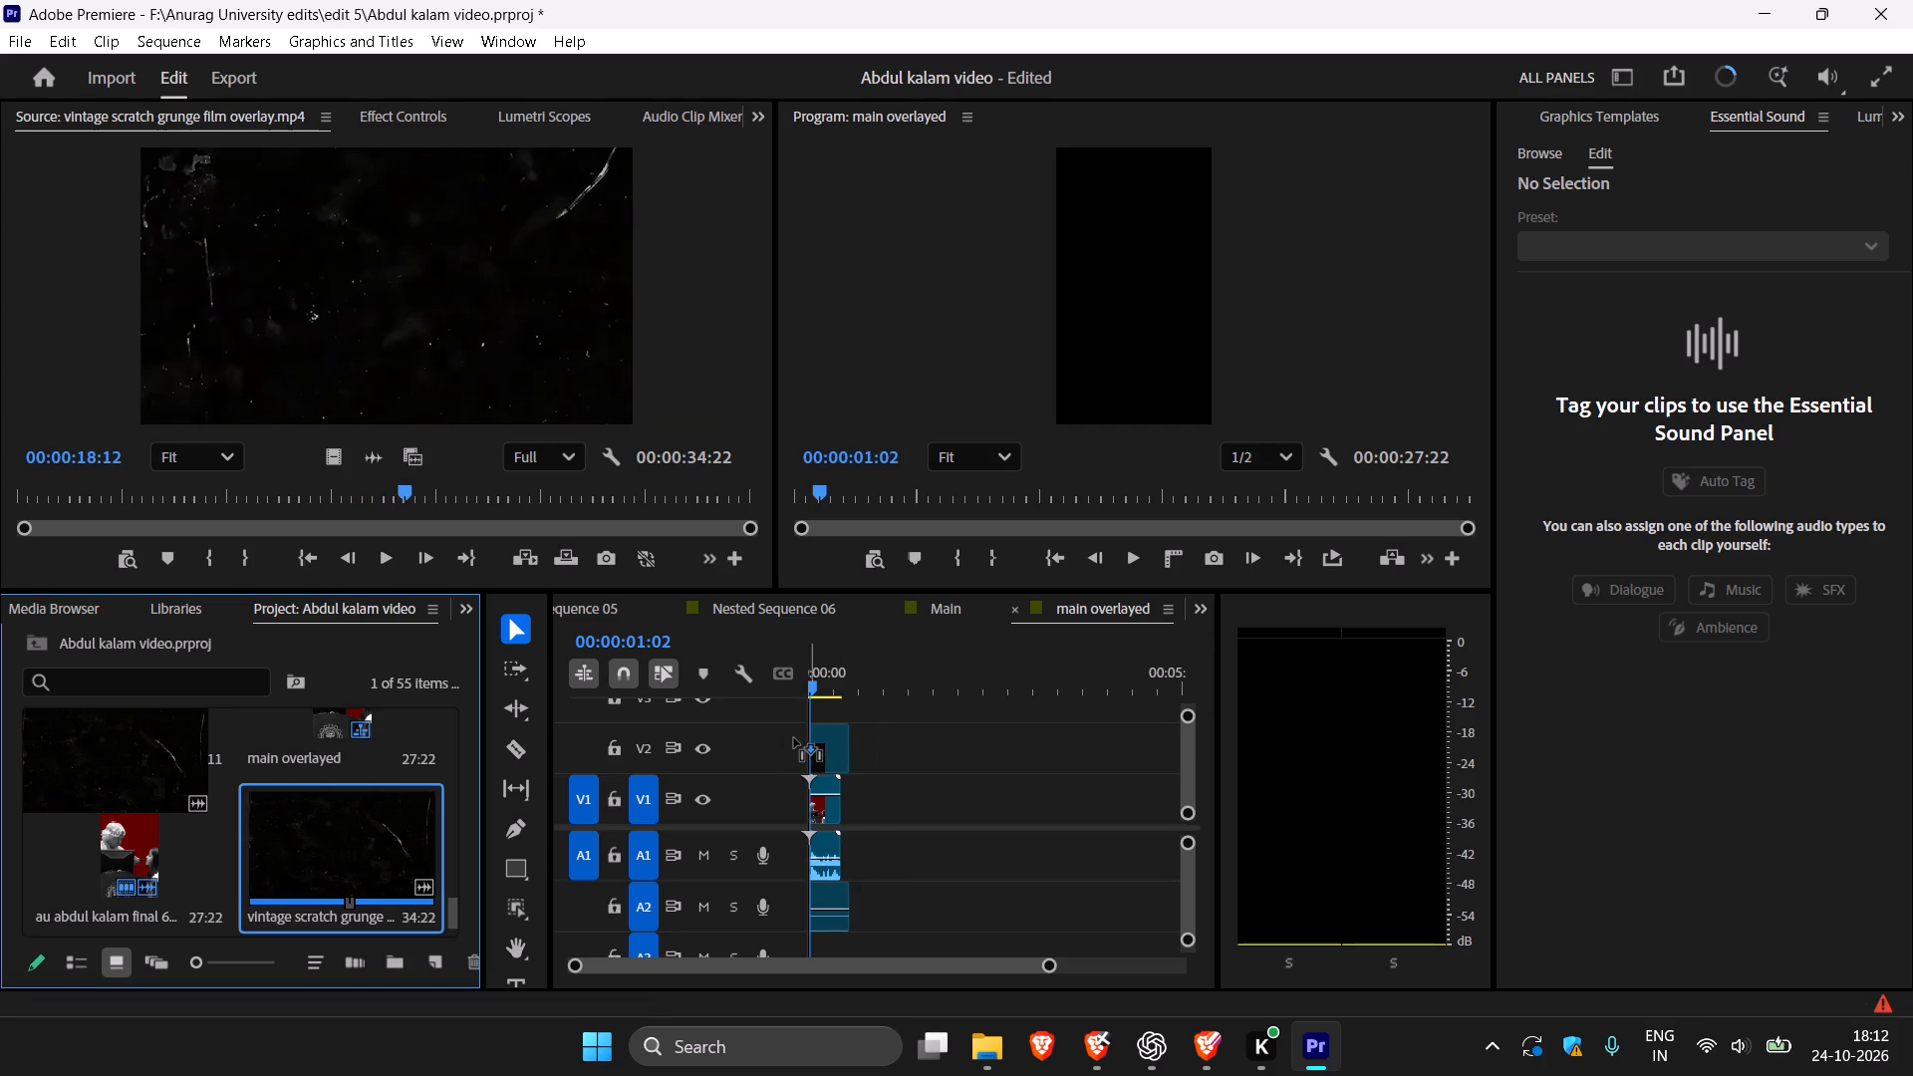
{"action": "left_click_drag", "start_coordinate": [794, 738], "coordinate": [784, 742]}
Rotate the grunge overlay clip on V2 by 90° and scale it up to fill the vertical frame.
{"action": "left_click", "coordinate": [831, 770]}
{"action": "left_click", "coordinate": [412, 117]}
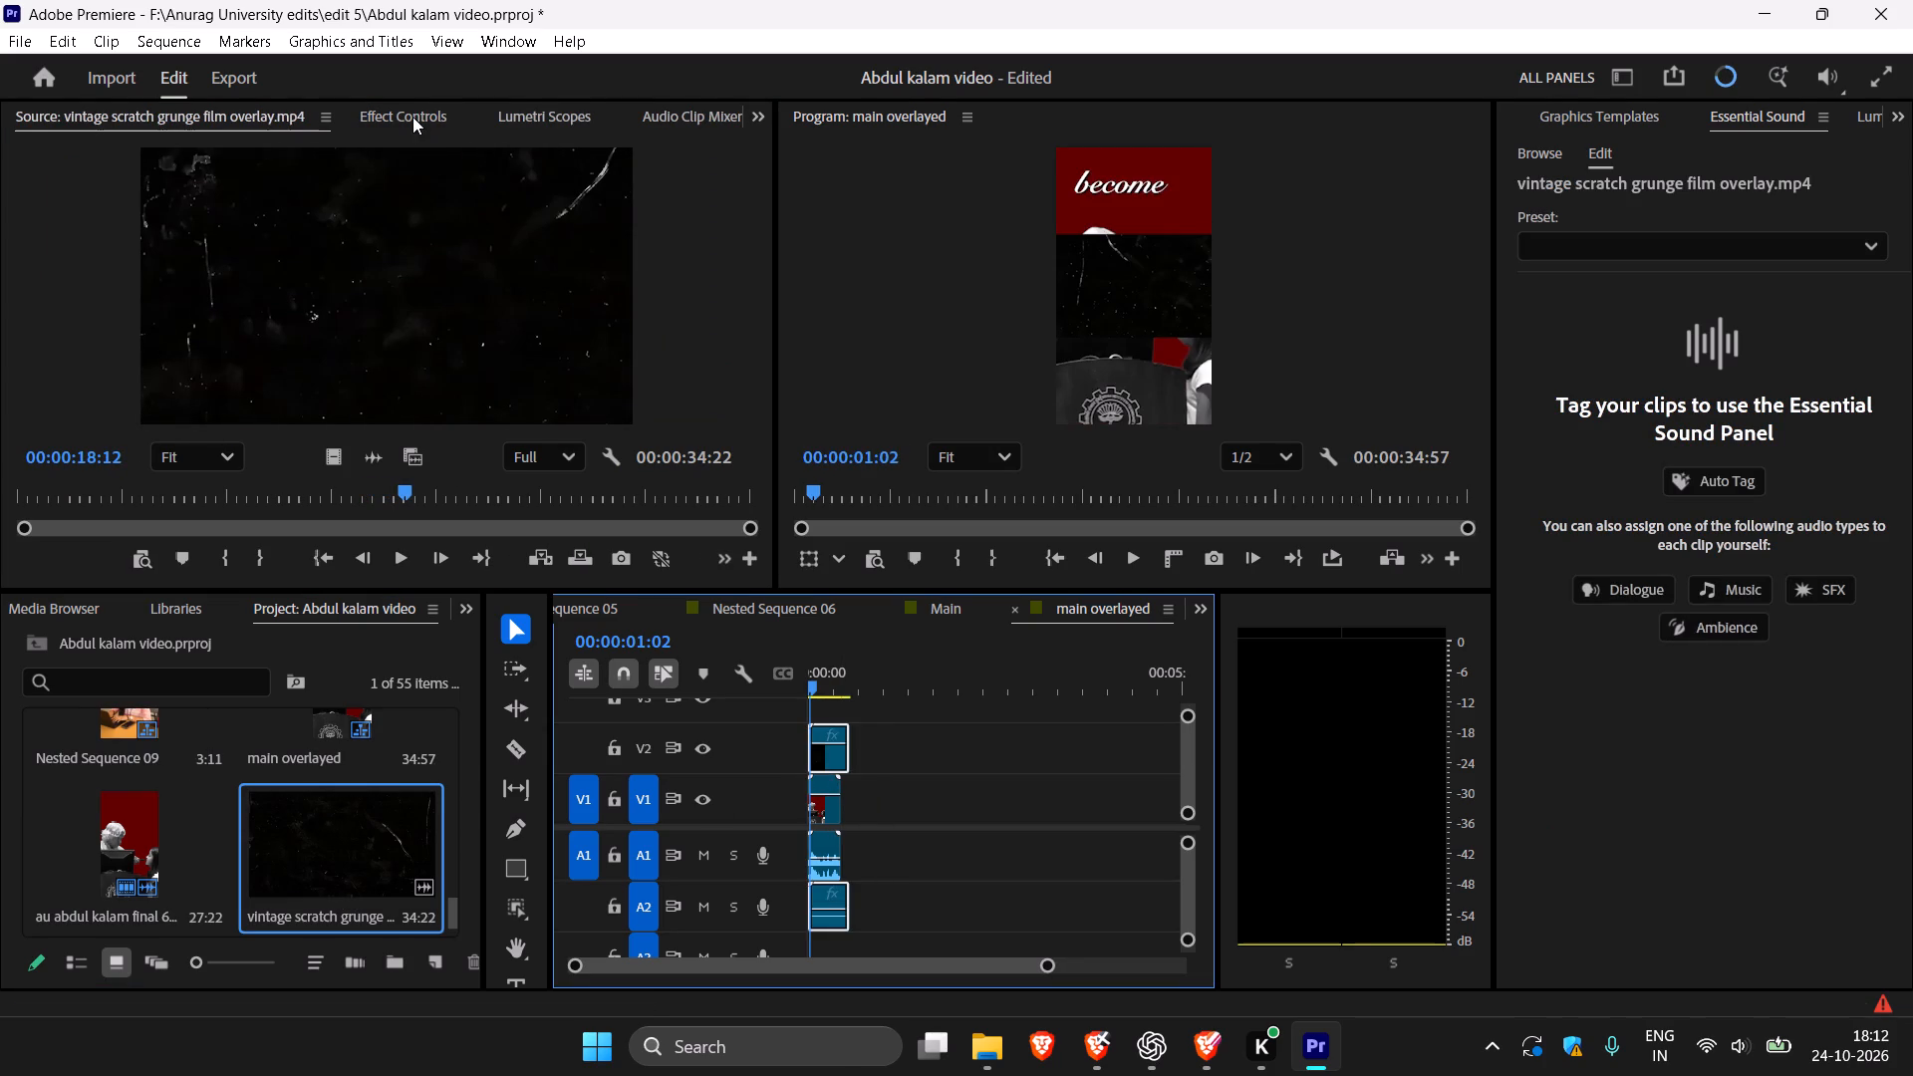
{"action": "left_click", "coordinate": [284, 376]}
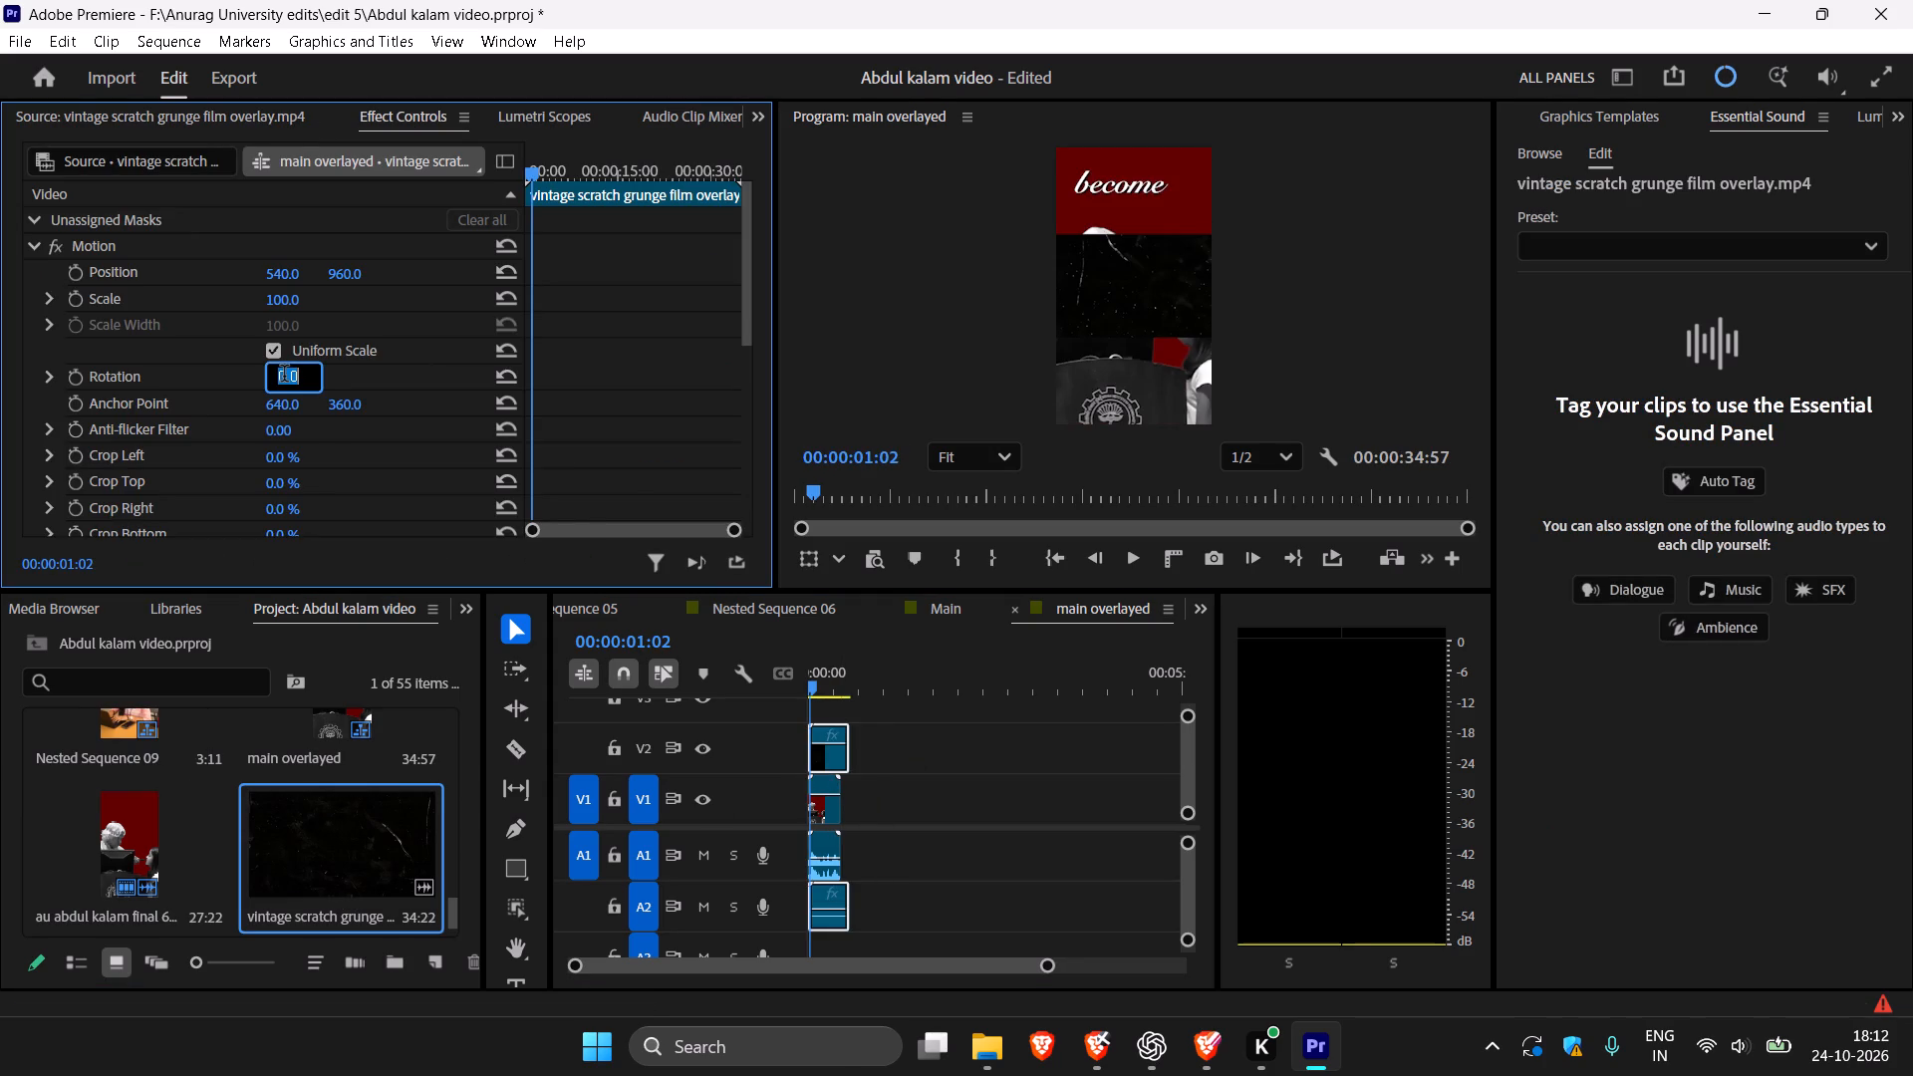
{"action": "type", "text": "90"}
{"action": "key", "text": "Return"}
{"action": "left_click_drag", "start_coordinate": [280, 300], "coordinate": [373, 315]}
Set the grunge overlay clip's blend mode to Screen and play back the sequence to check it.
{"action": "scroll", "coordinate": [290, 373], "scroll_direction": "down", "scroll_amount": 5}
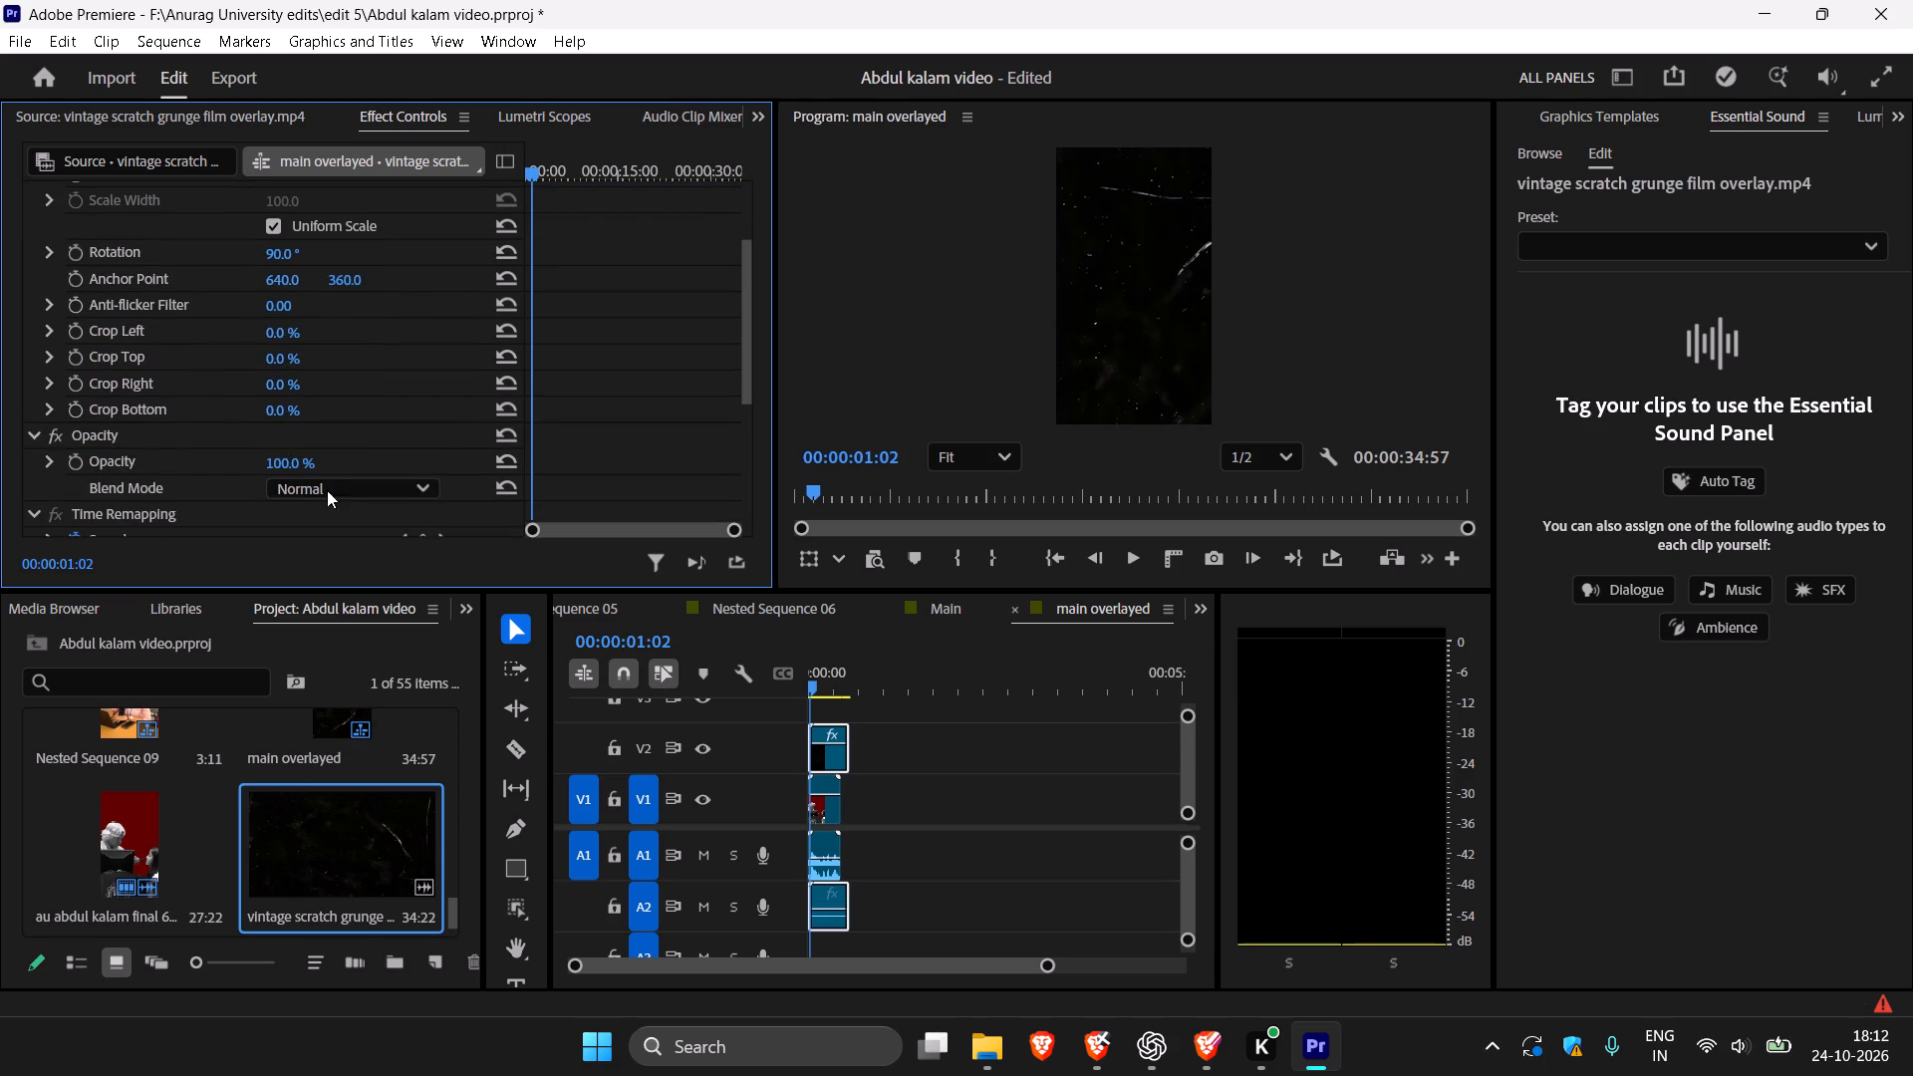
{"action": "left_click", "coordinate": [330, 485]}
{"action": "left_click", "coordinate": [344, 769]}
{"action": "key", "text": "space"}
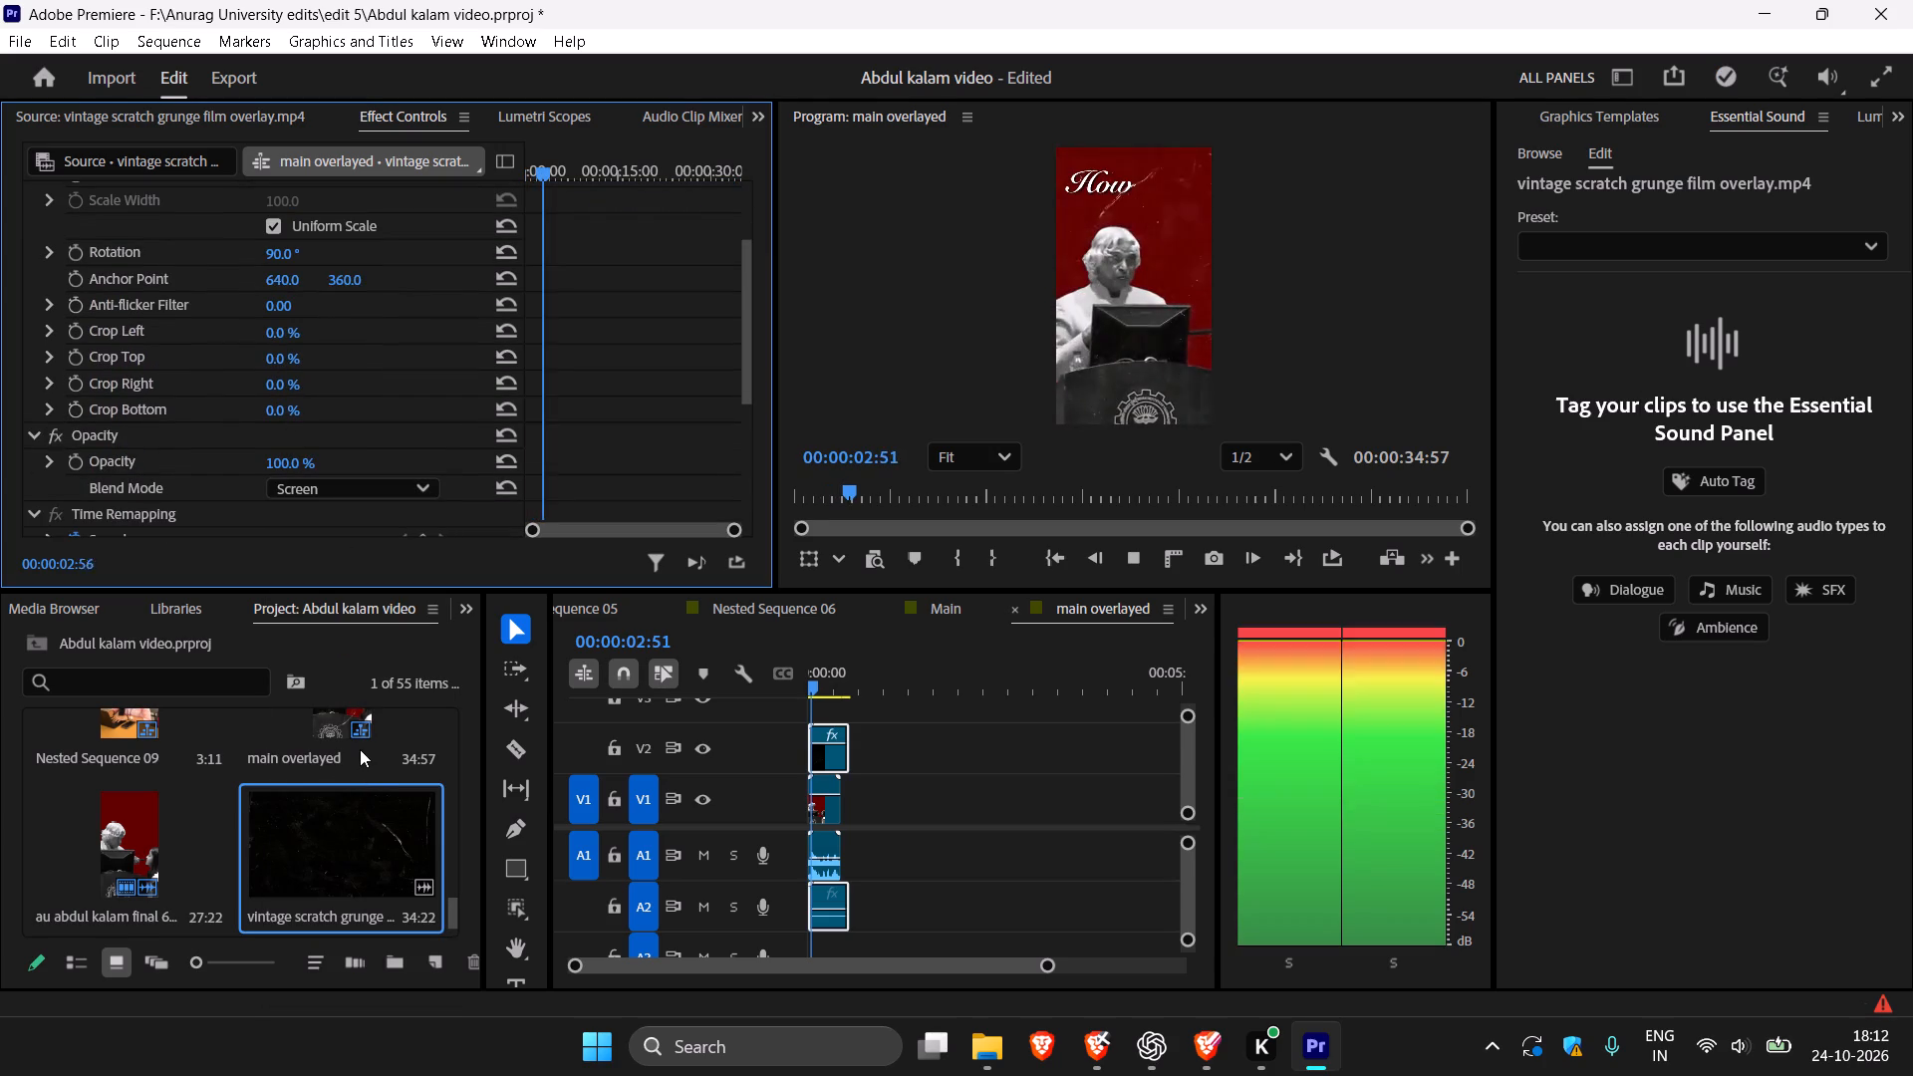
{"action": "key", "text": "space"}
Slow the grunge overlay clip on V2 to 20% speed.
{"action": "right_click", "coordinate": [836, 759]}
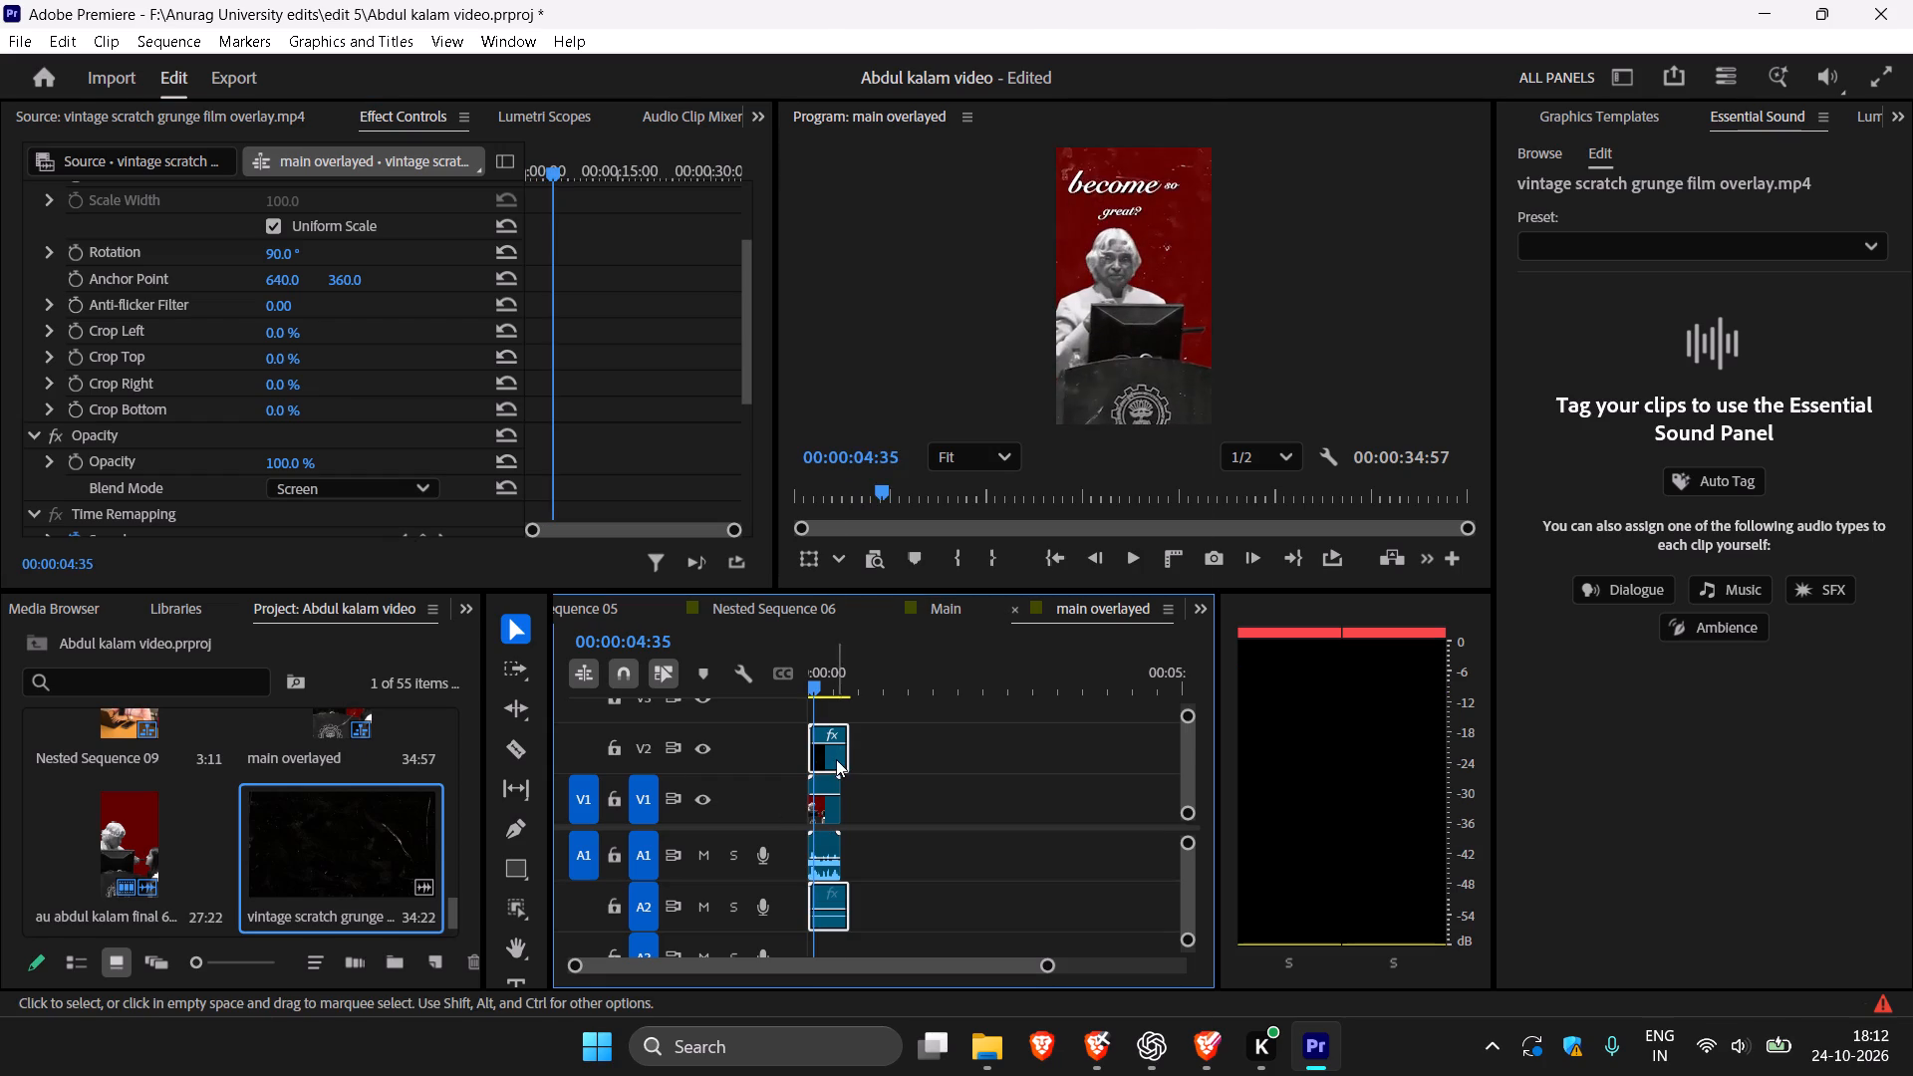
{"action": "left_click", "coordinate": [946, 706]}
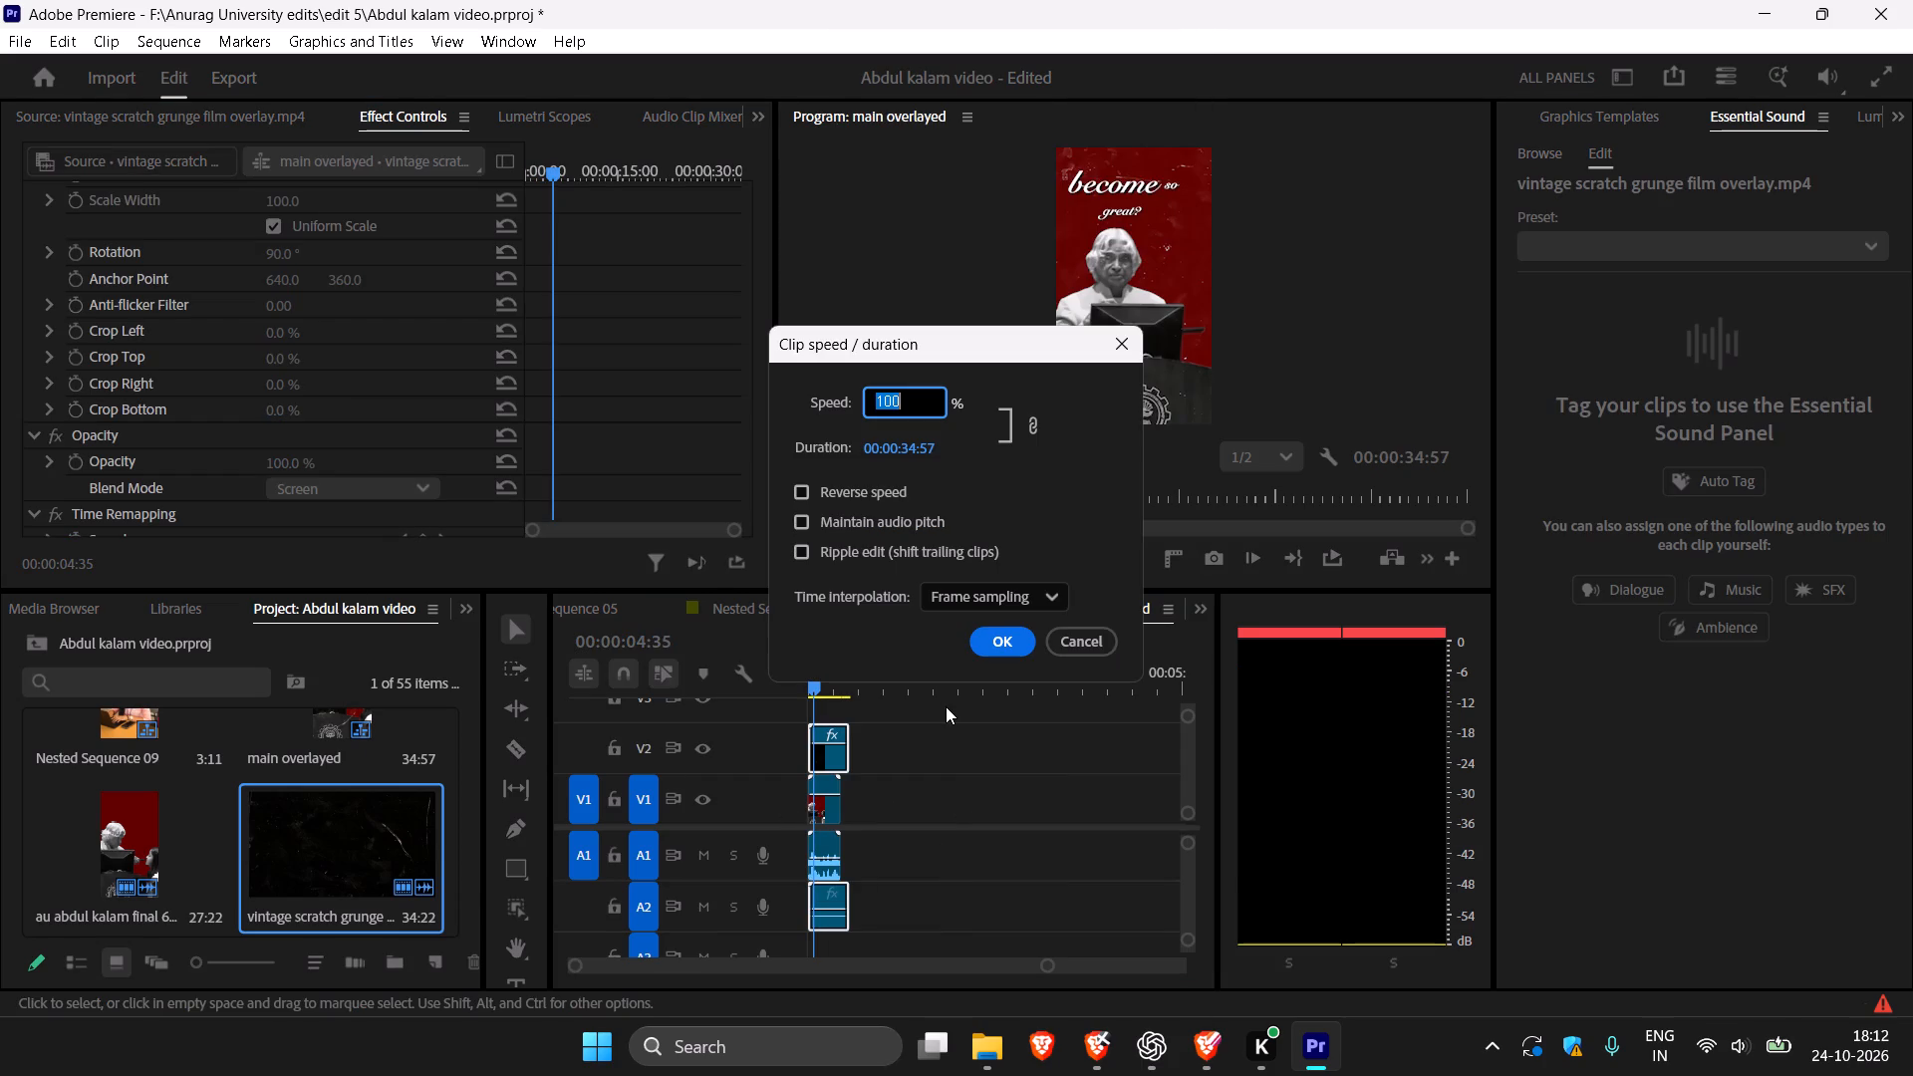
{"action": "type", "text": "20"}
{"action": "key", "text": "Return"}
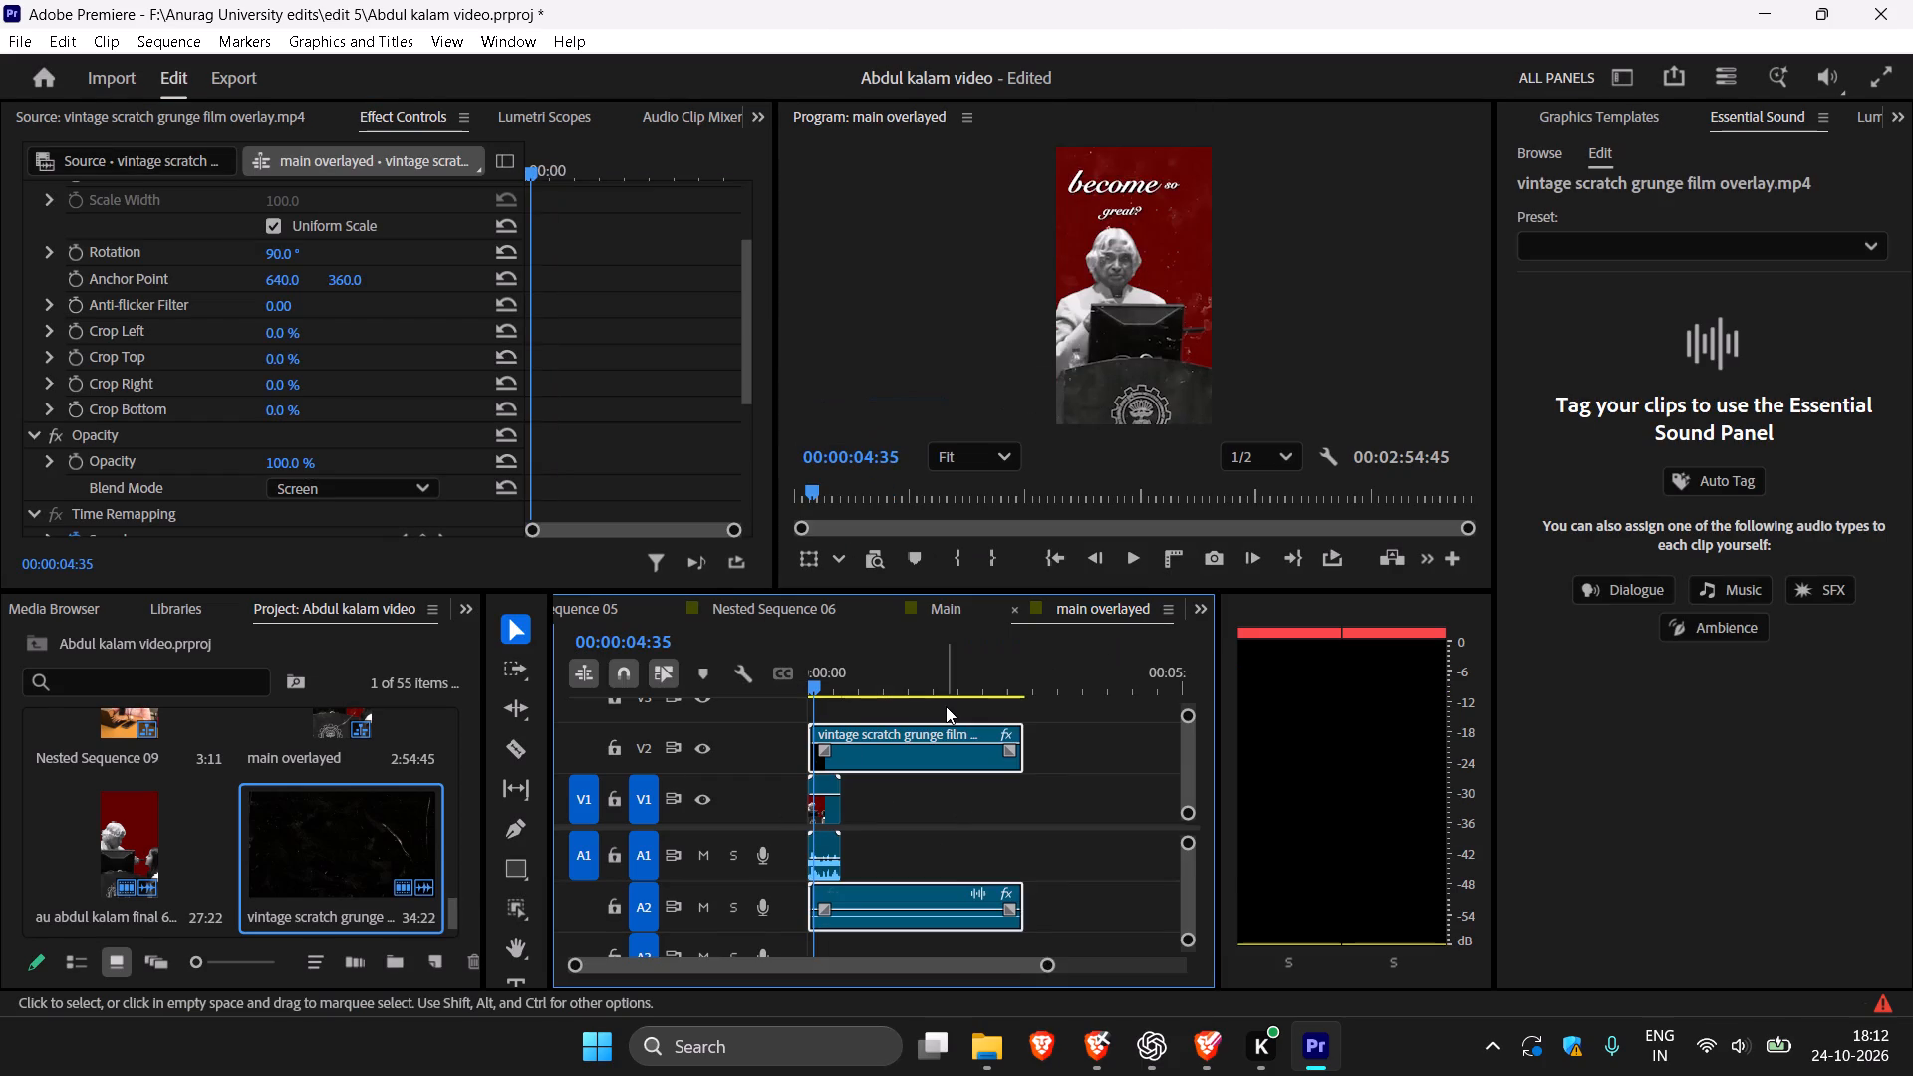
Play the main overlayed sequence in the maximized program monitor to review the slowed overlay.
{"action": "key", "text": "space"}
{"action": "left_click", "coordinate": [858, 116]}
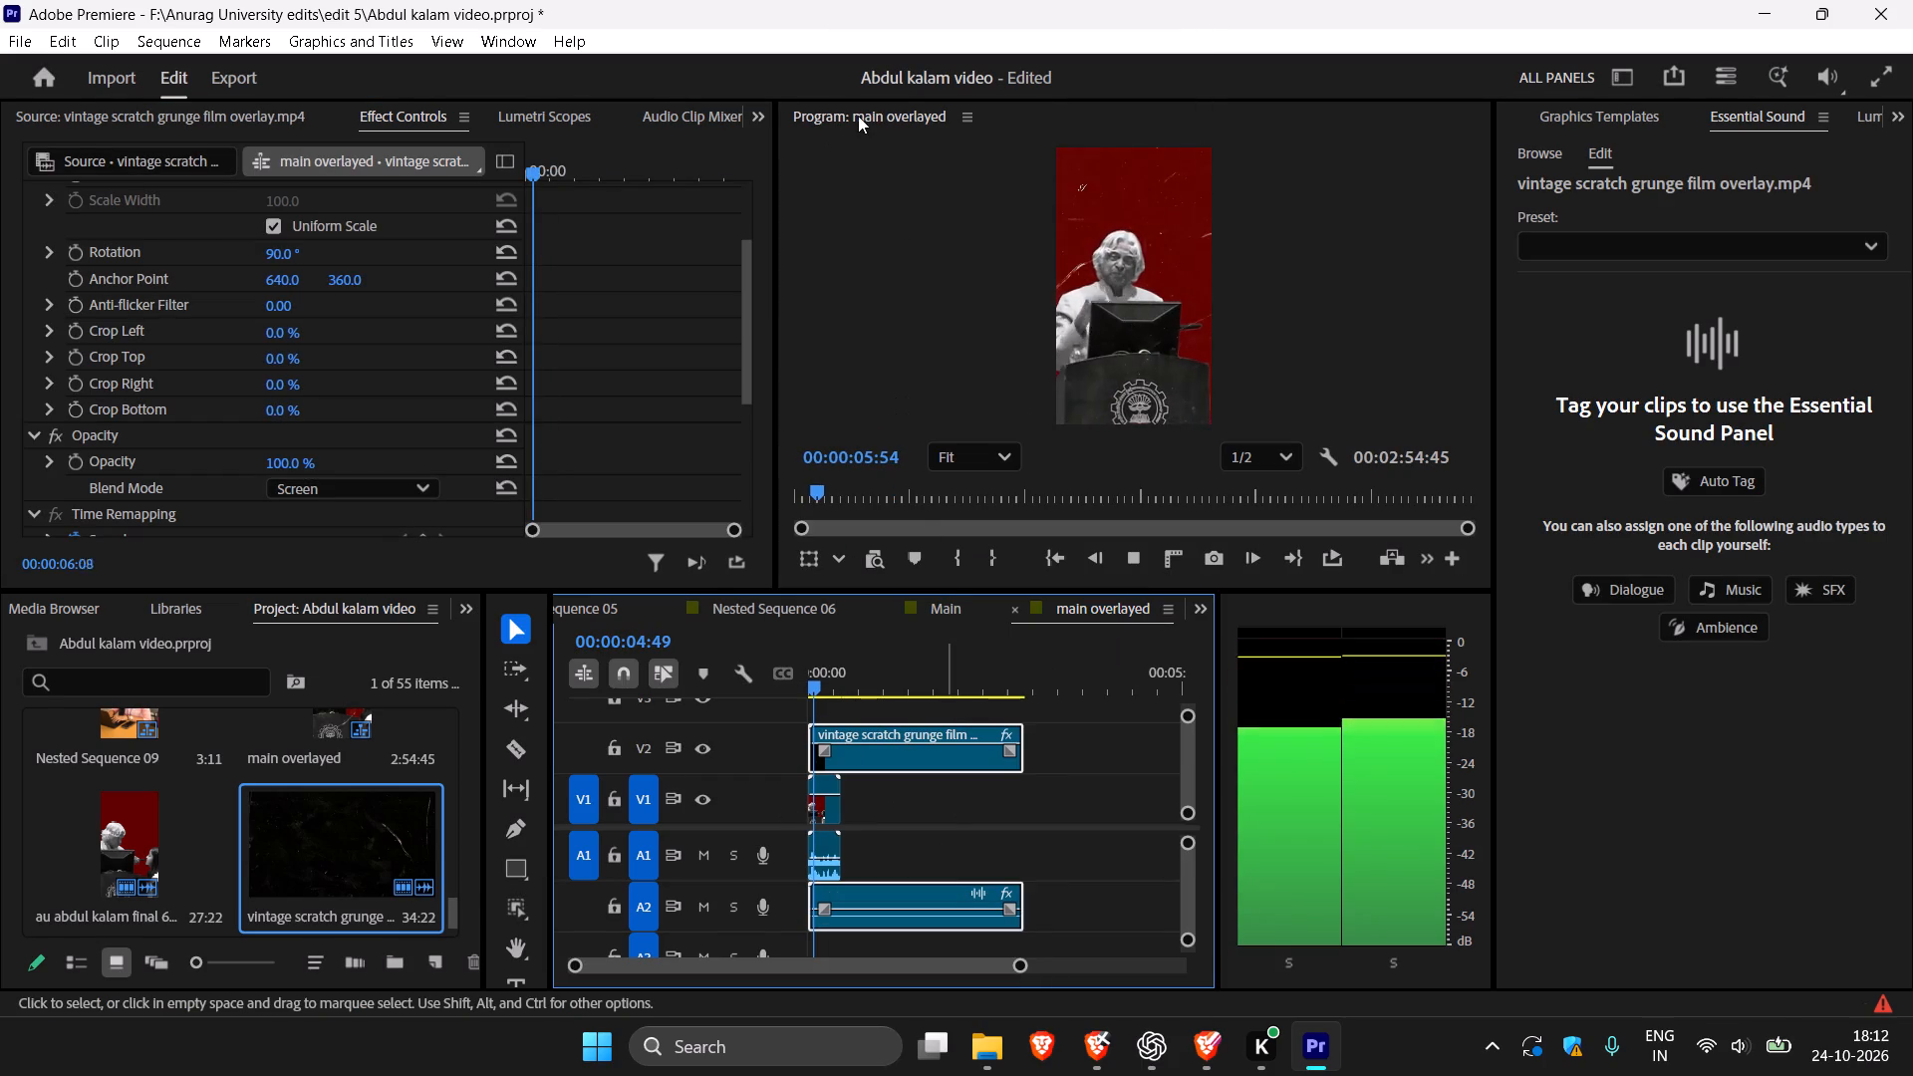
{"action": "double_click", "coordinate": [873, 109]}
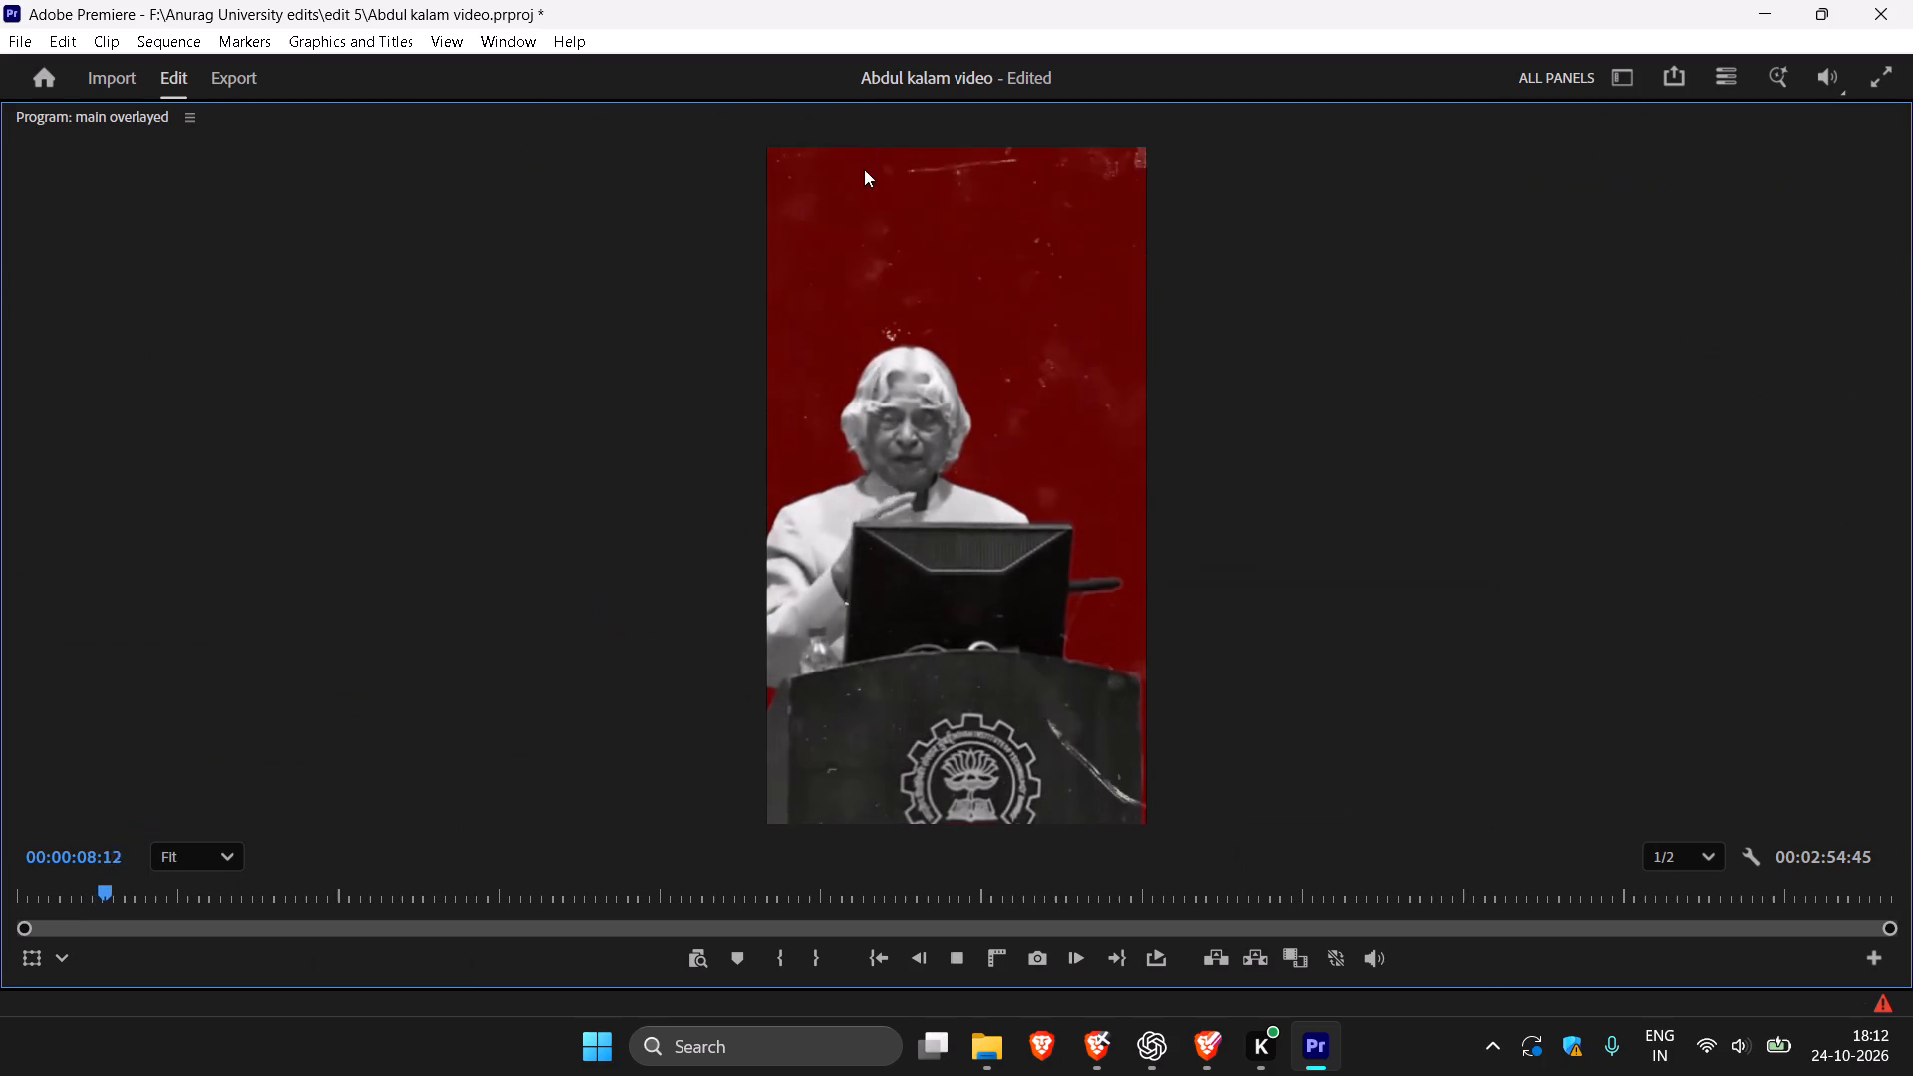
{"action": "key", "text": "space"}
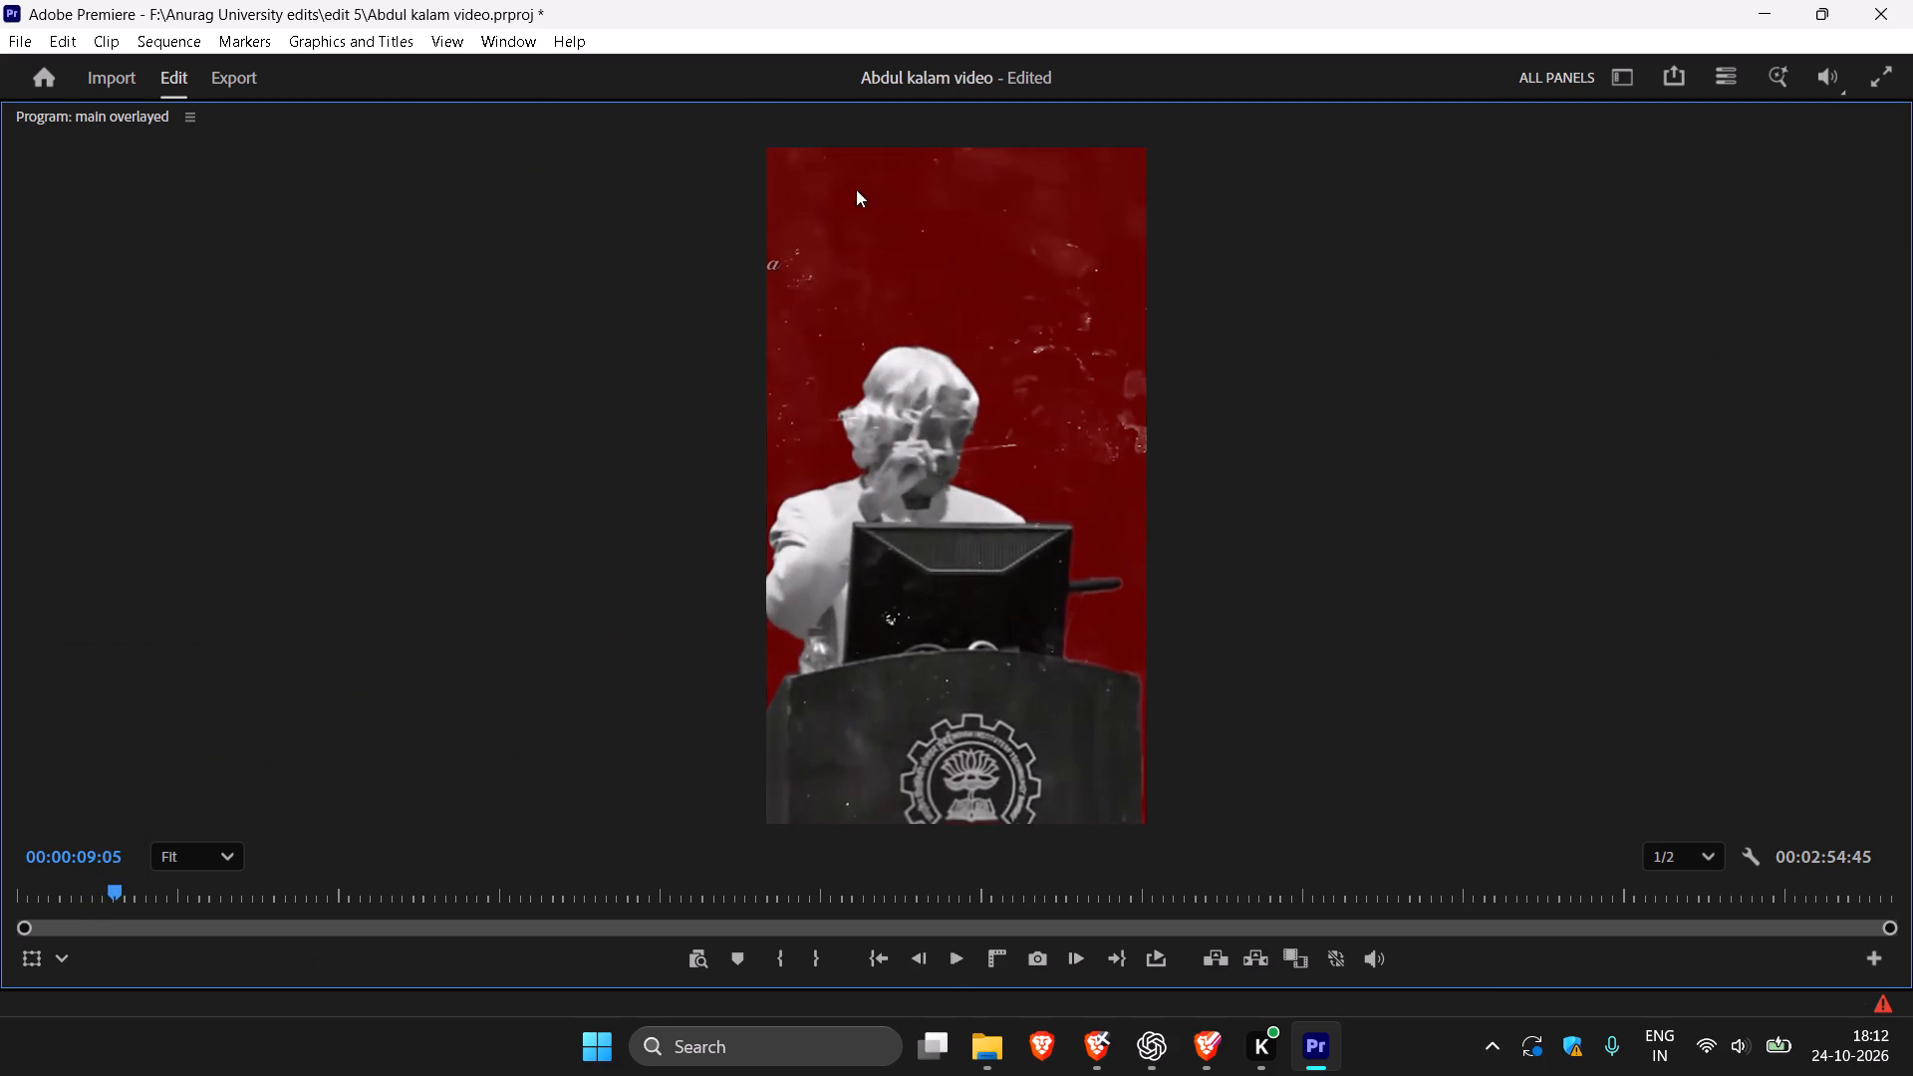
Trim the end of the grunge overlay clip to match the V1 video's end at 00:00:27:22 and play back the sequence to check it.
{"action": "double_click", "coordinate": [112, 113]}
{"action": "left_click_drag", "start_coordinate": [826, 680], "coordinate": [758, 670]}
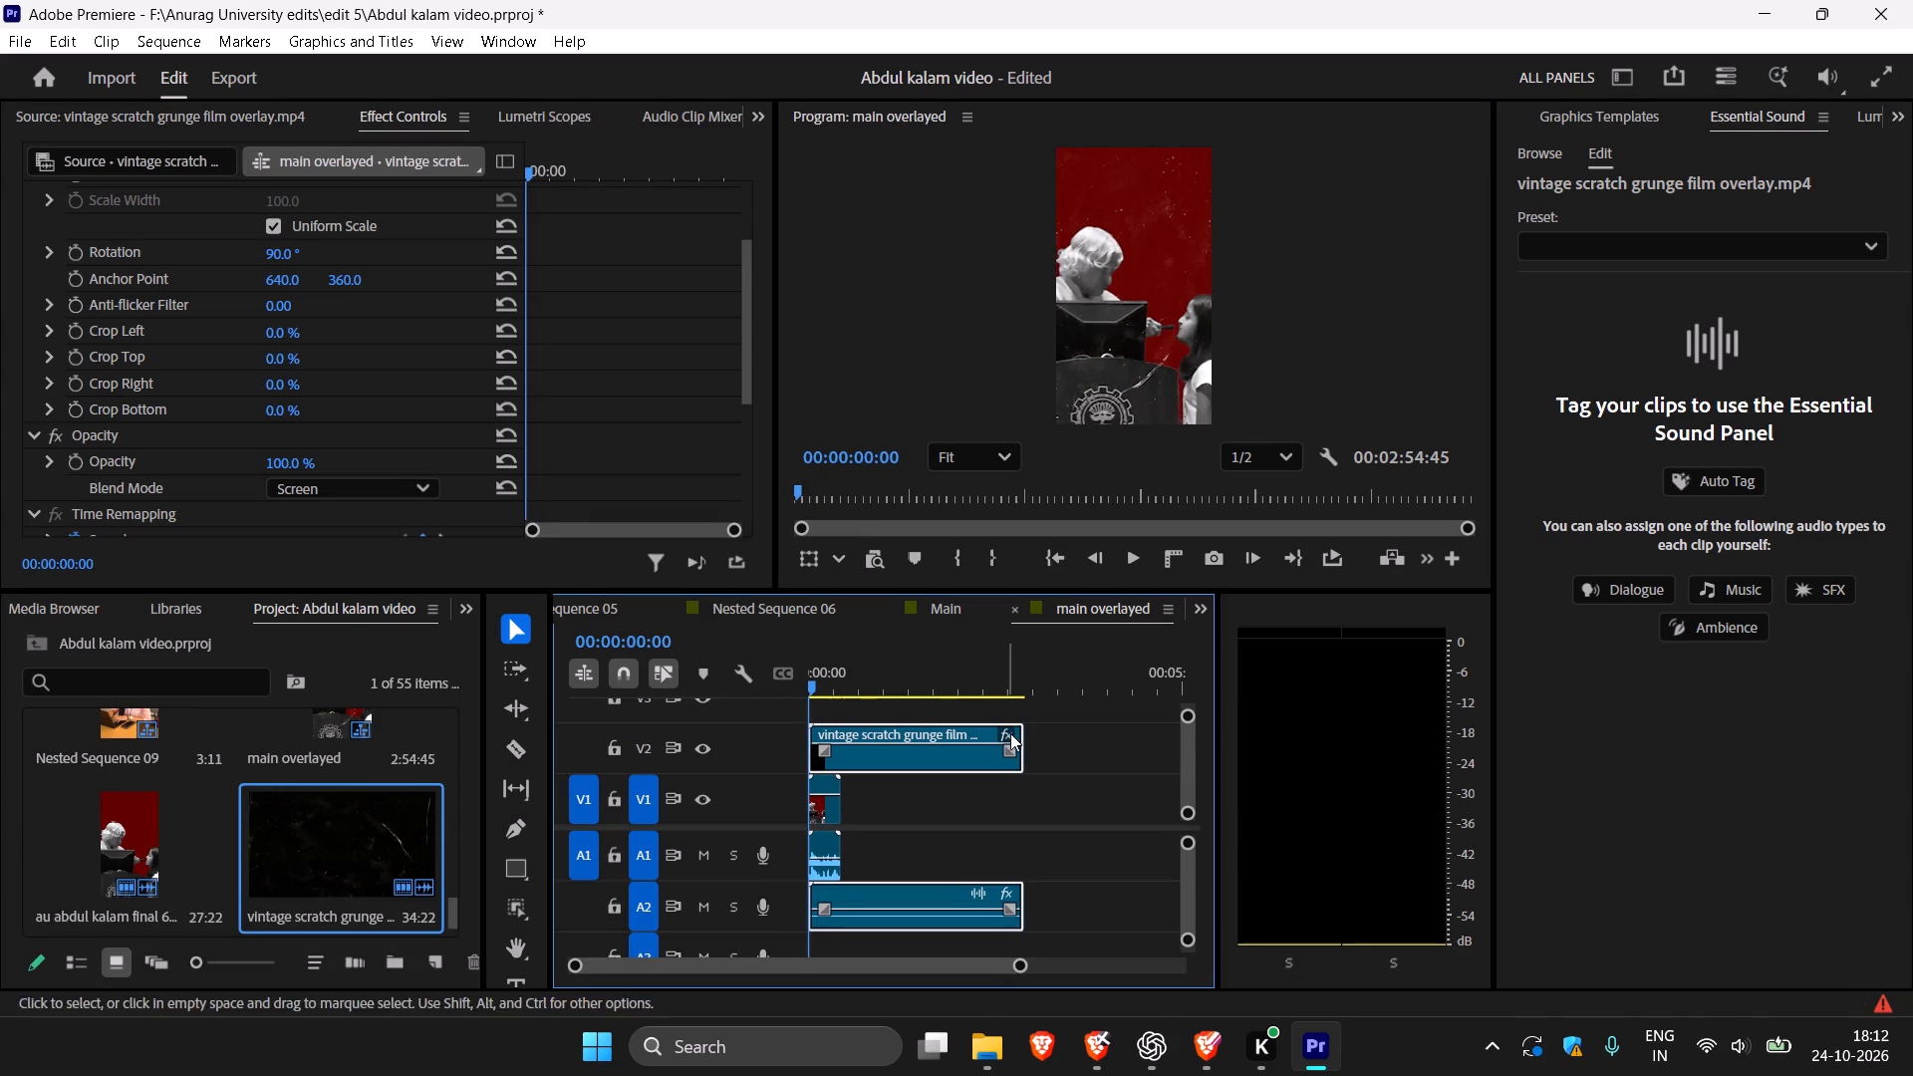
{"action": "left_click_drag", "start_coordinate": [1029, 741], "coordinate": [861, 725]}
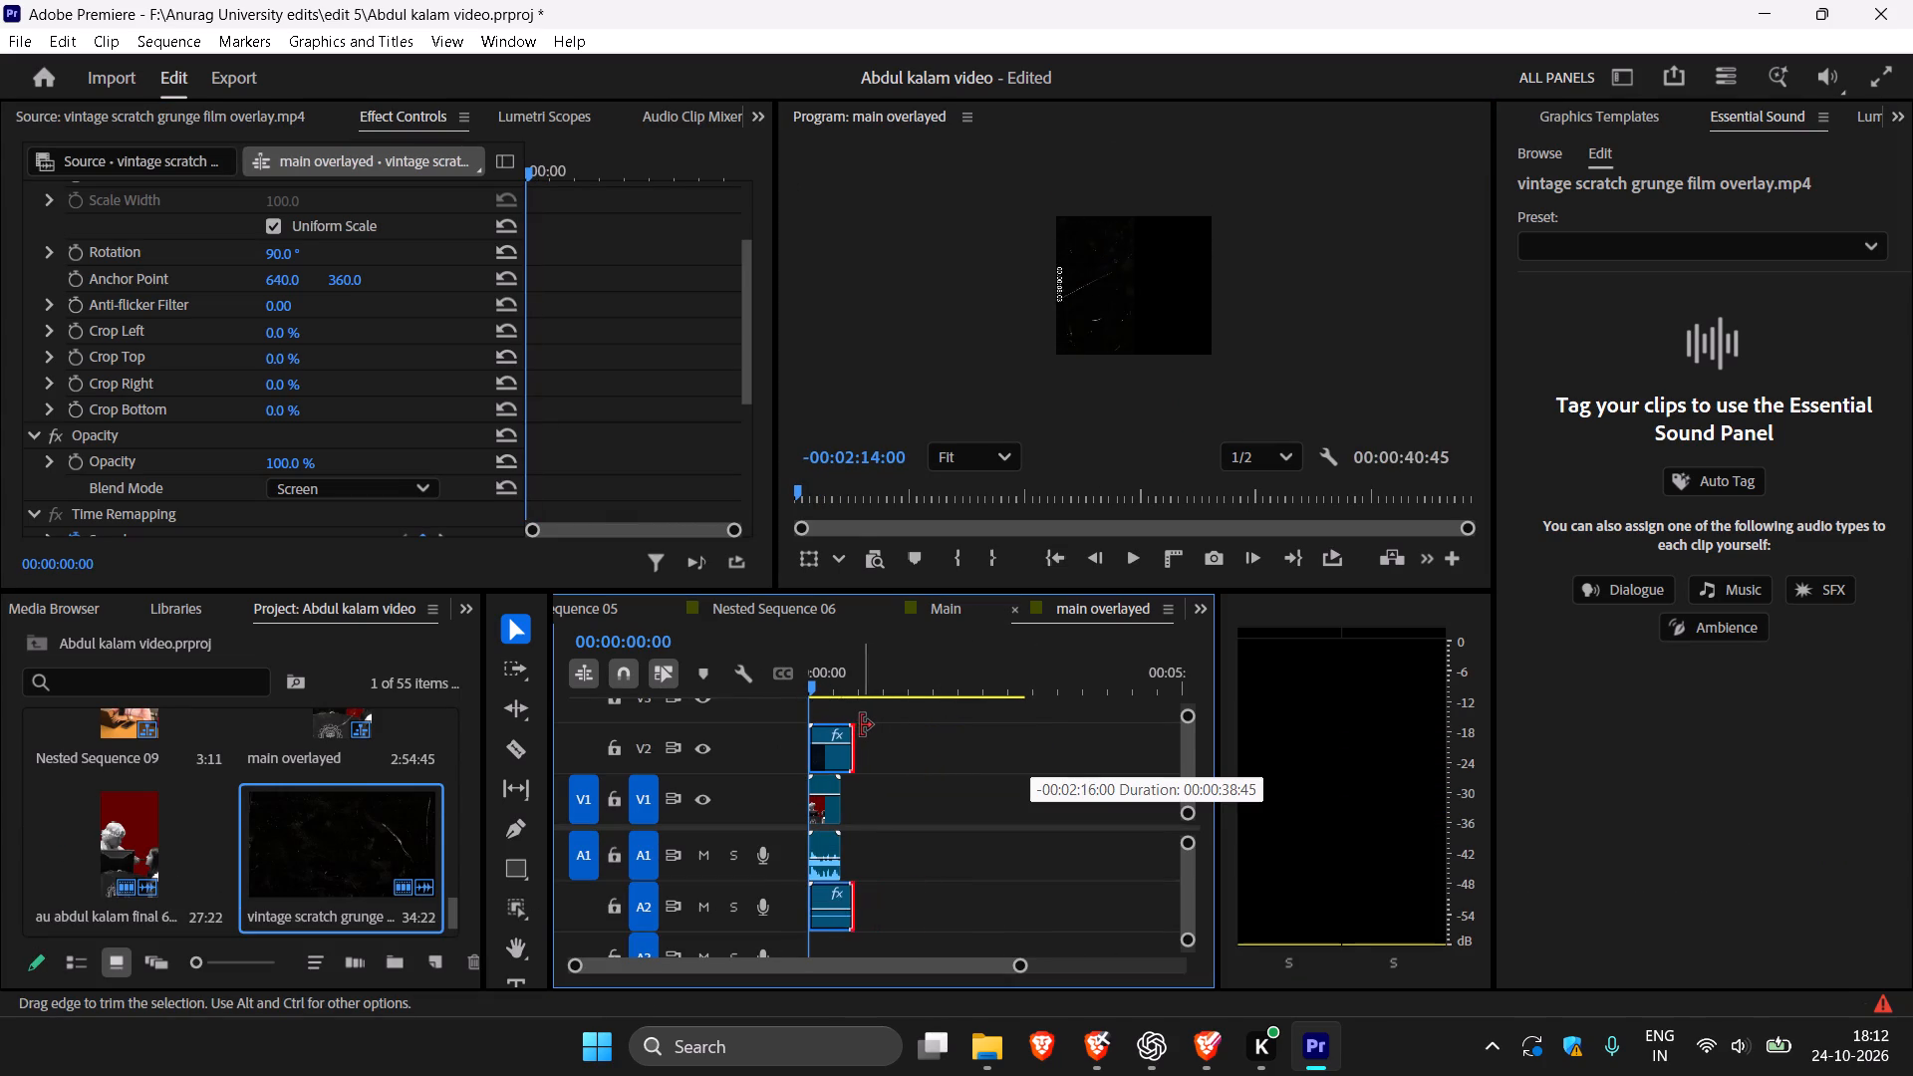
{"action": "left_click_drag", "start_coordinate": [861, 725], "coordinate": [855, 725]}
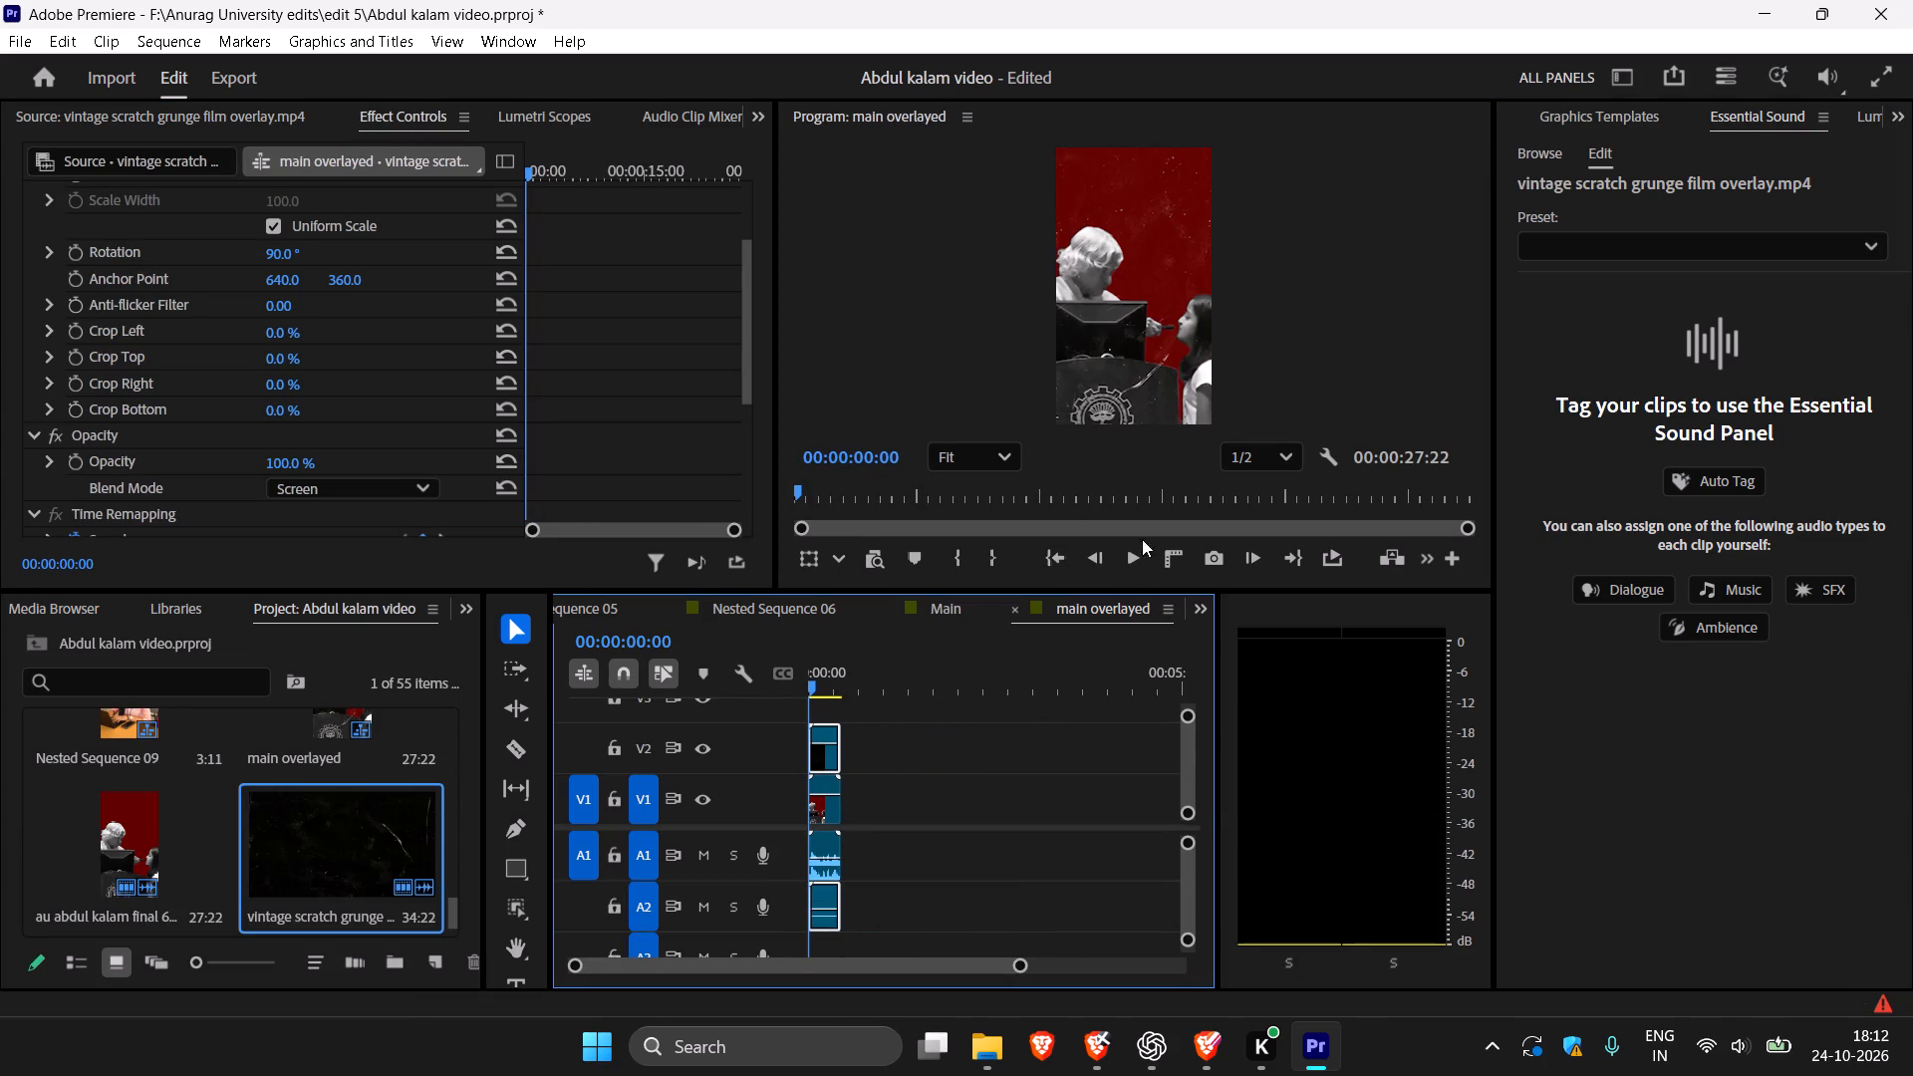
{"action": "left_click", "coordinate": [1128, 562]}
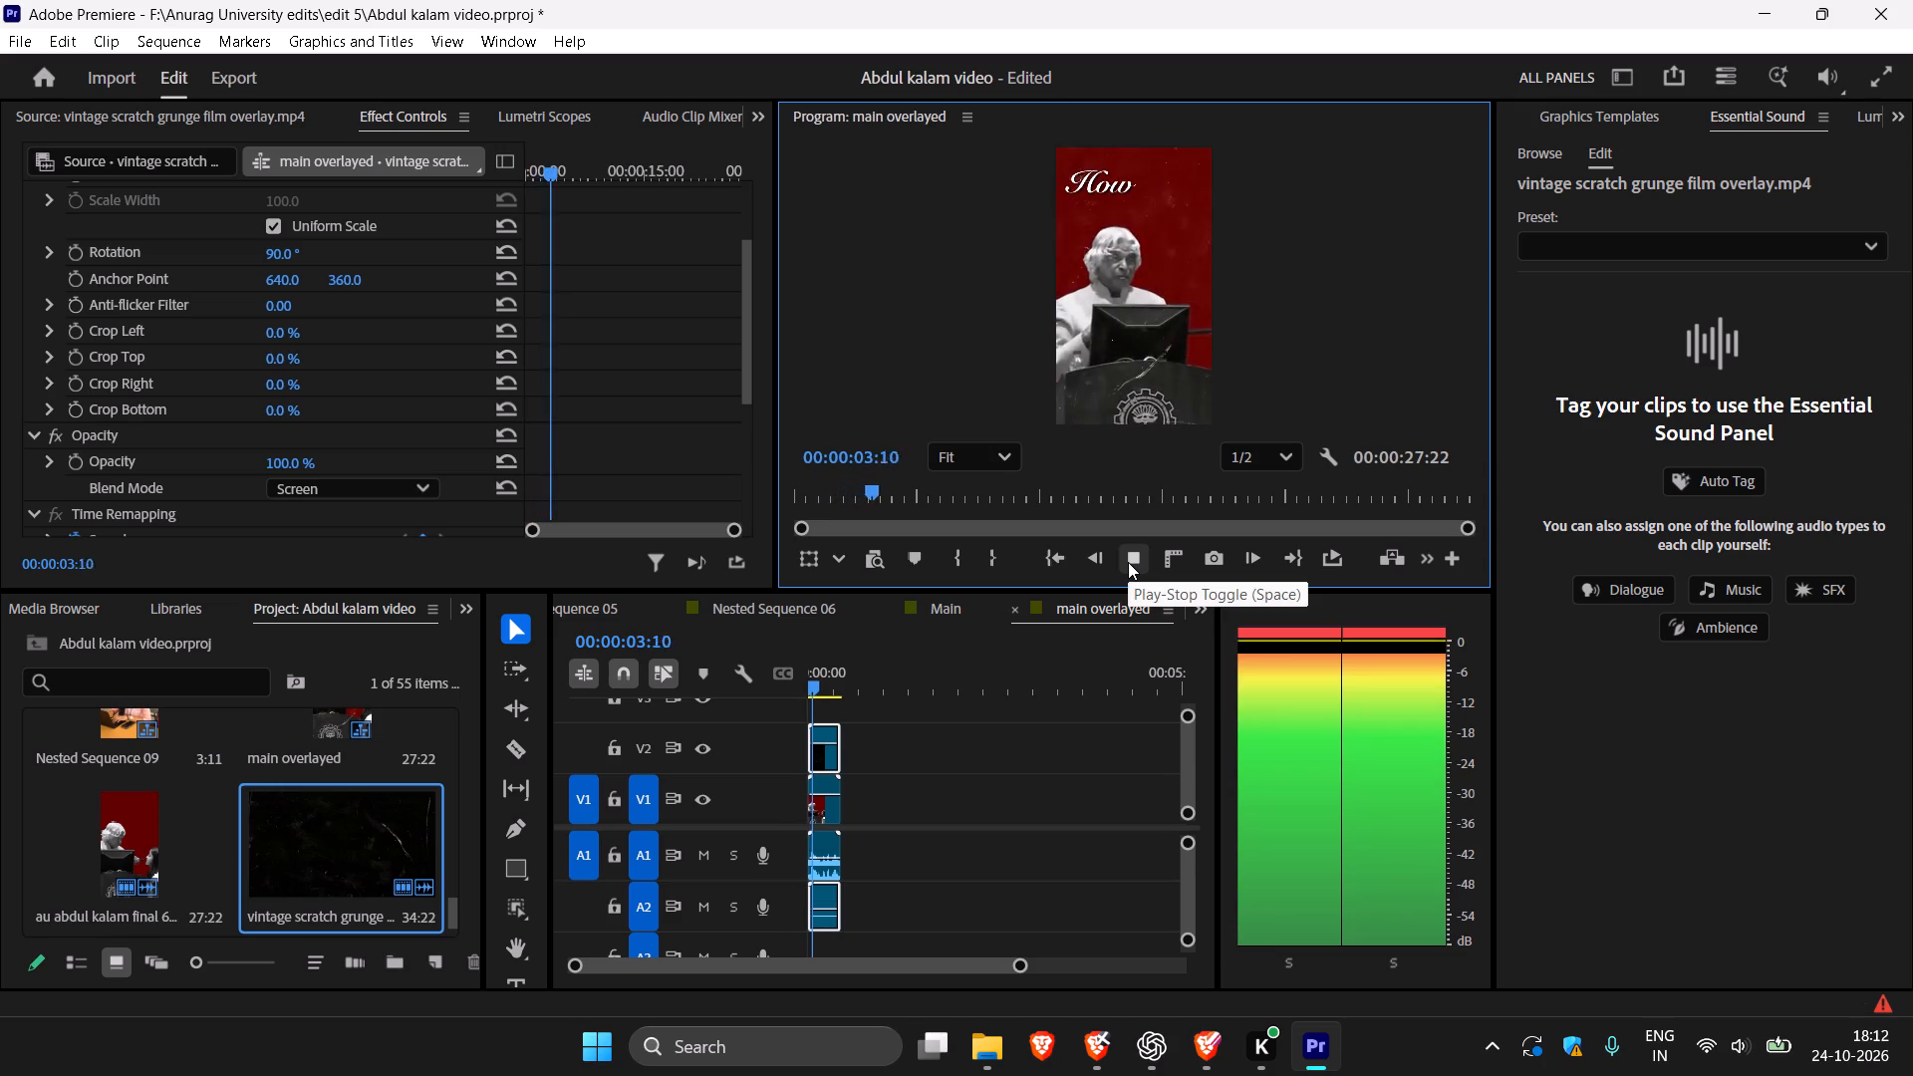
{"action": "left_click", "coordinate": [1128, 562]}
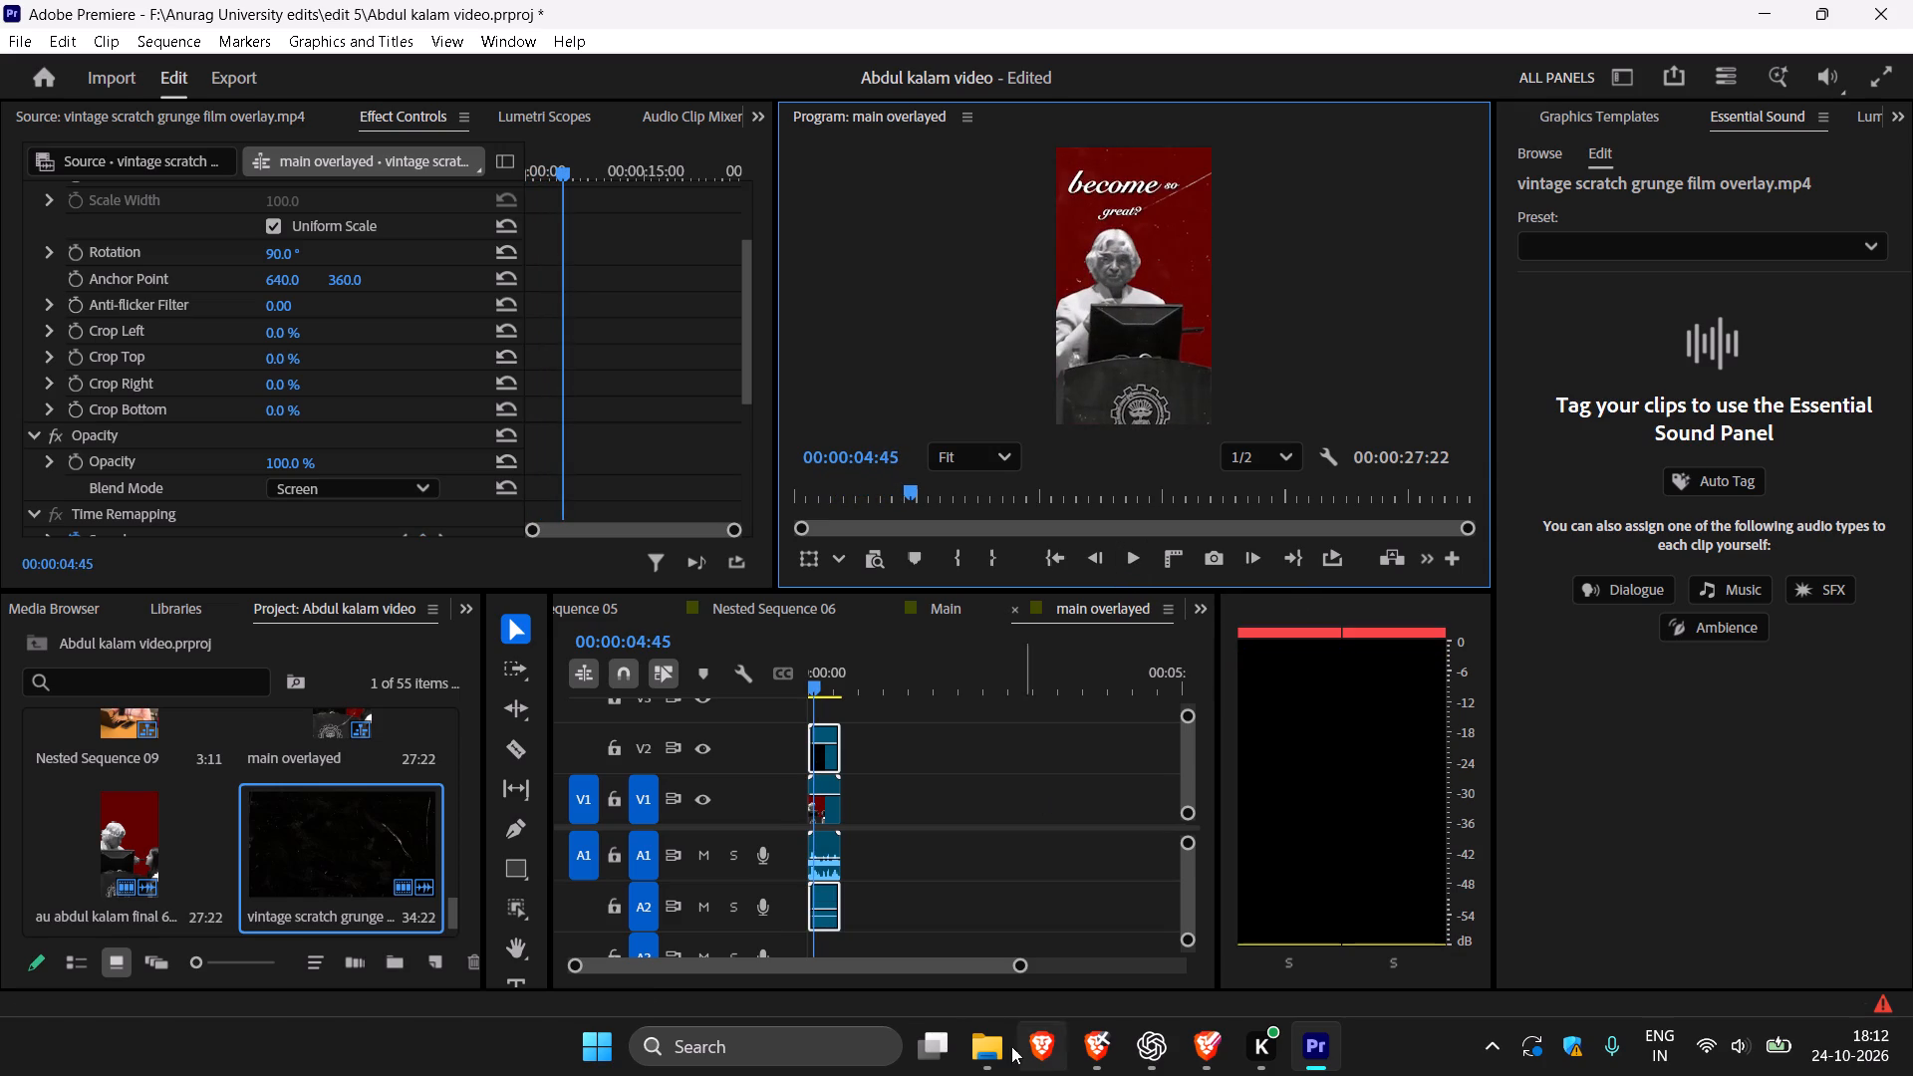
Launch OBS Studio and start a screen recording of the display capture scene.
{"action": "left_click", "coordinate": [657, 1055]}
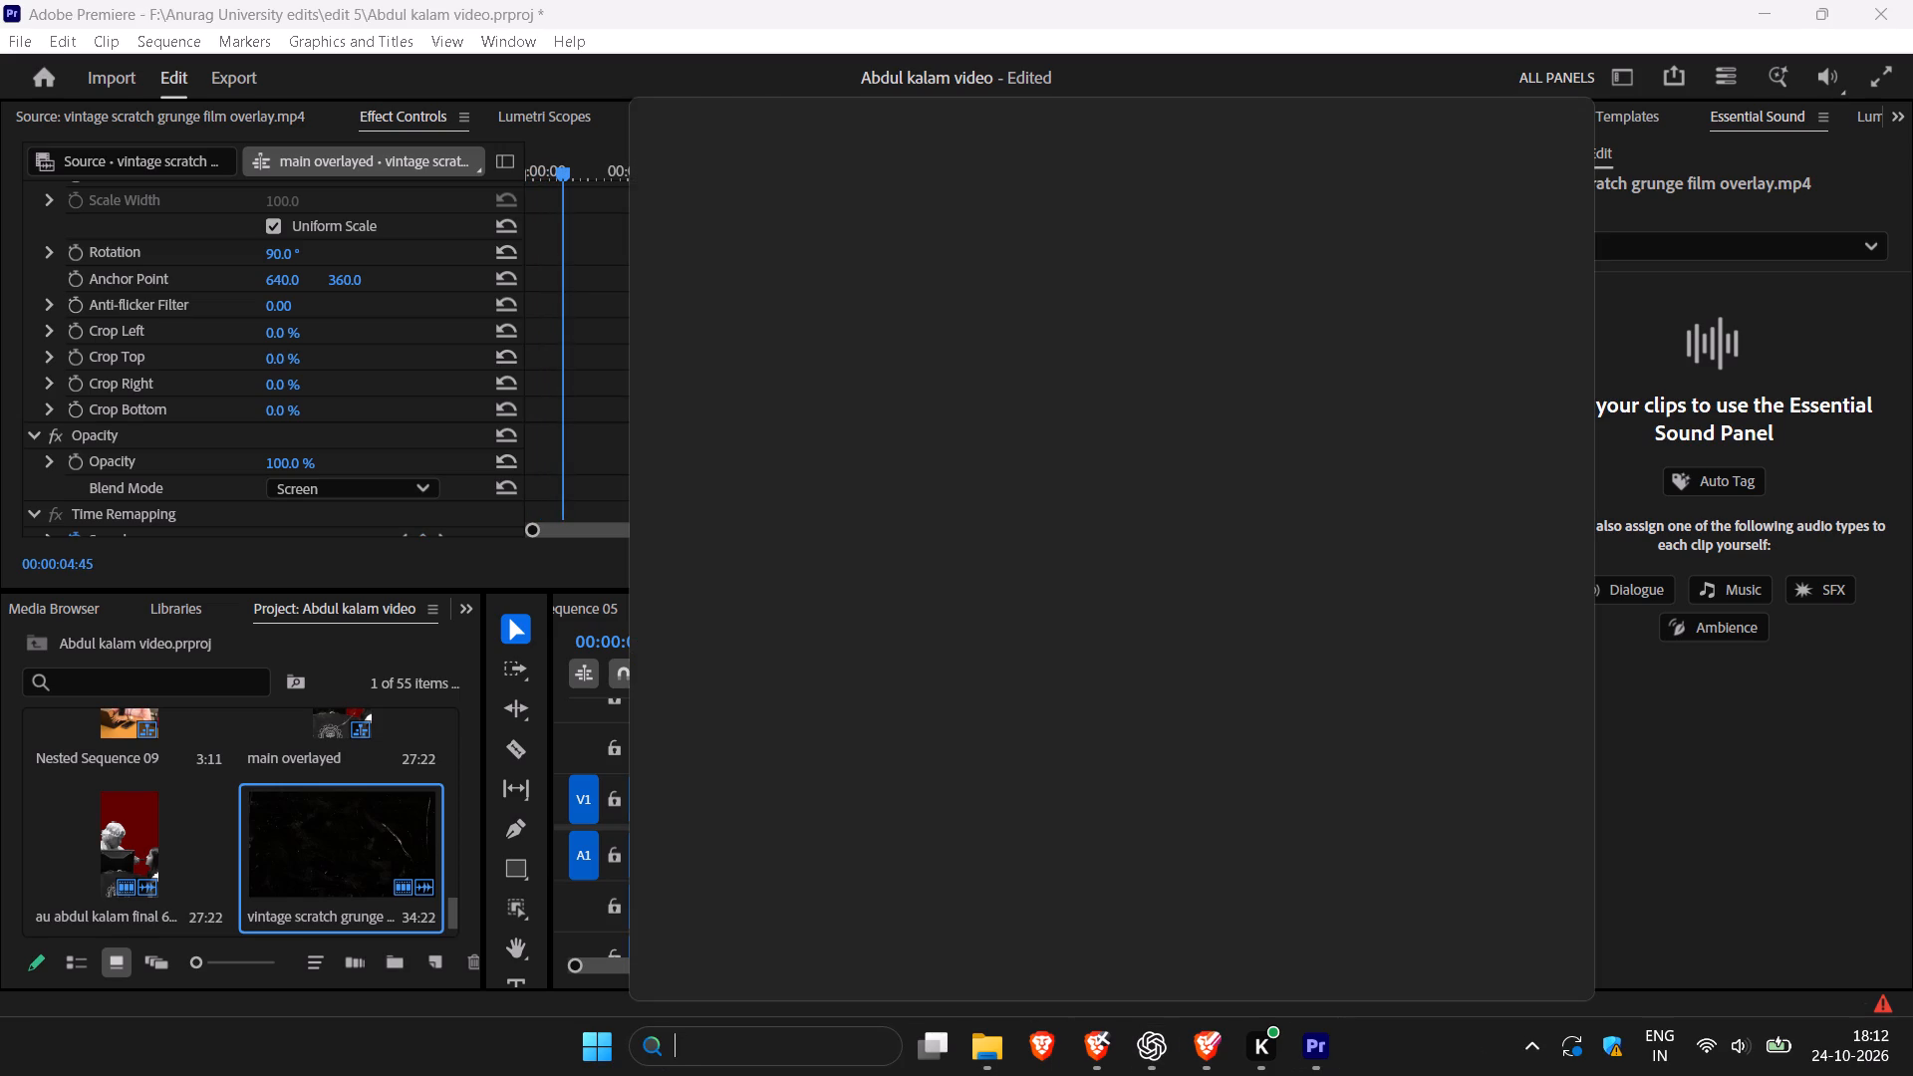
{"action": "type", "text": "obs"}
{"action": "key", "text": "Return"}
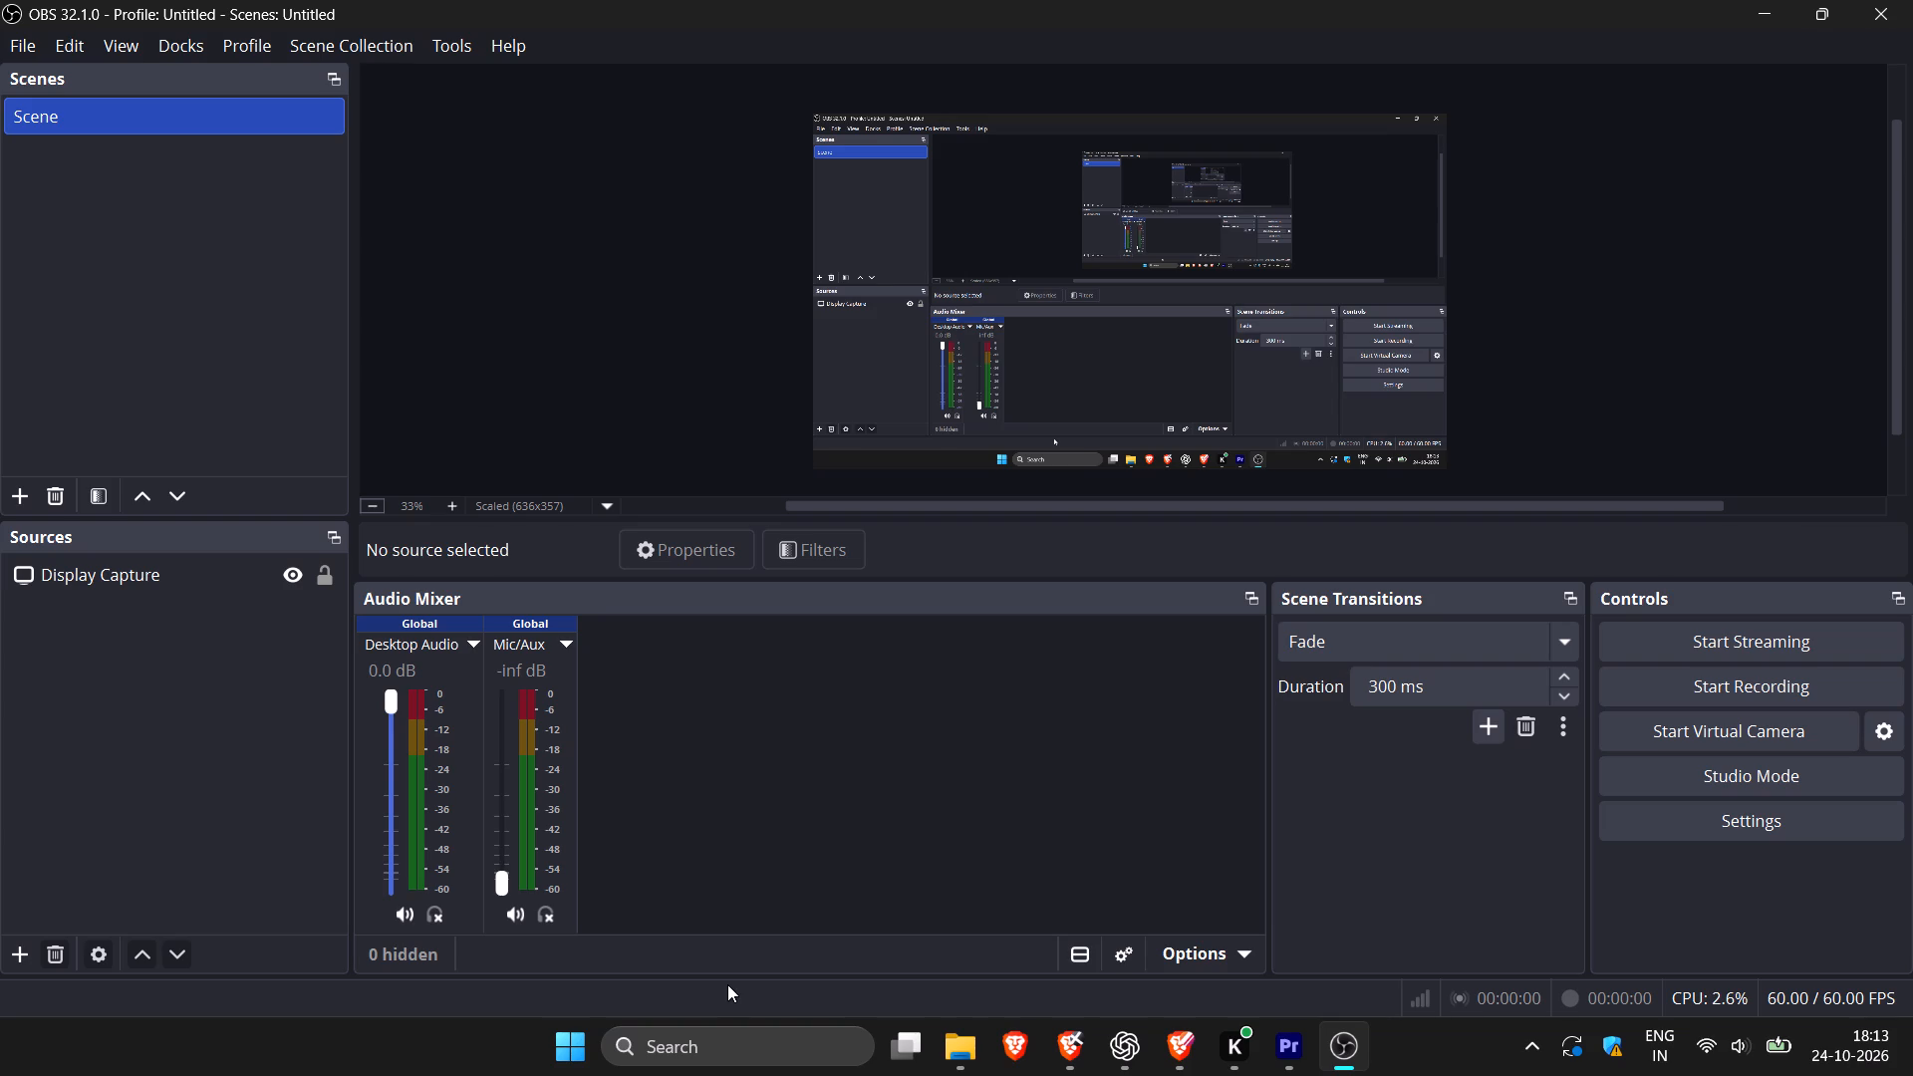
{"action": "left_click", "coordinate": [1840, 693]}
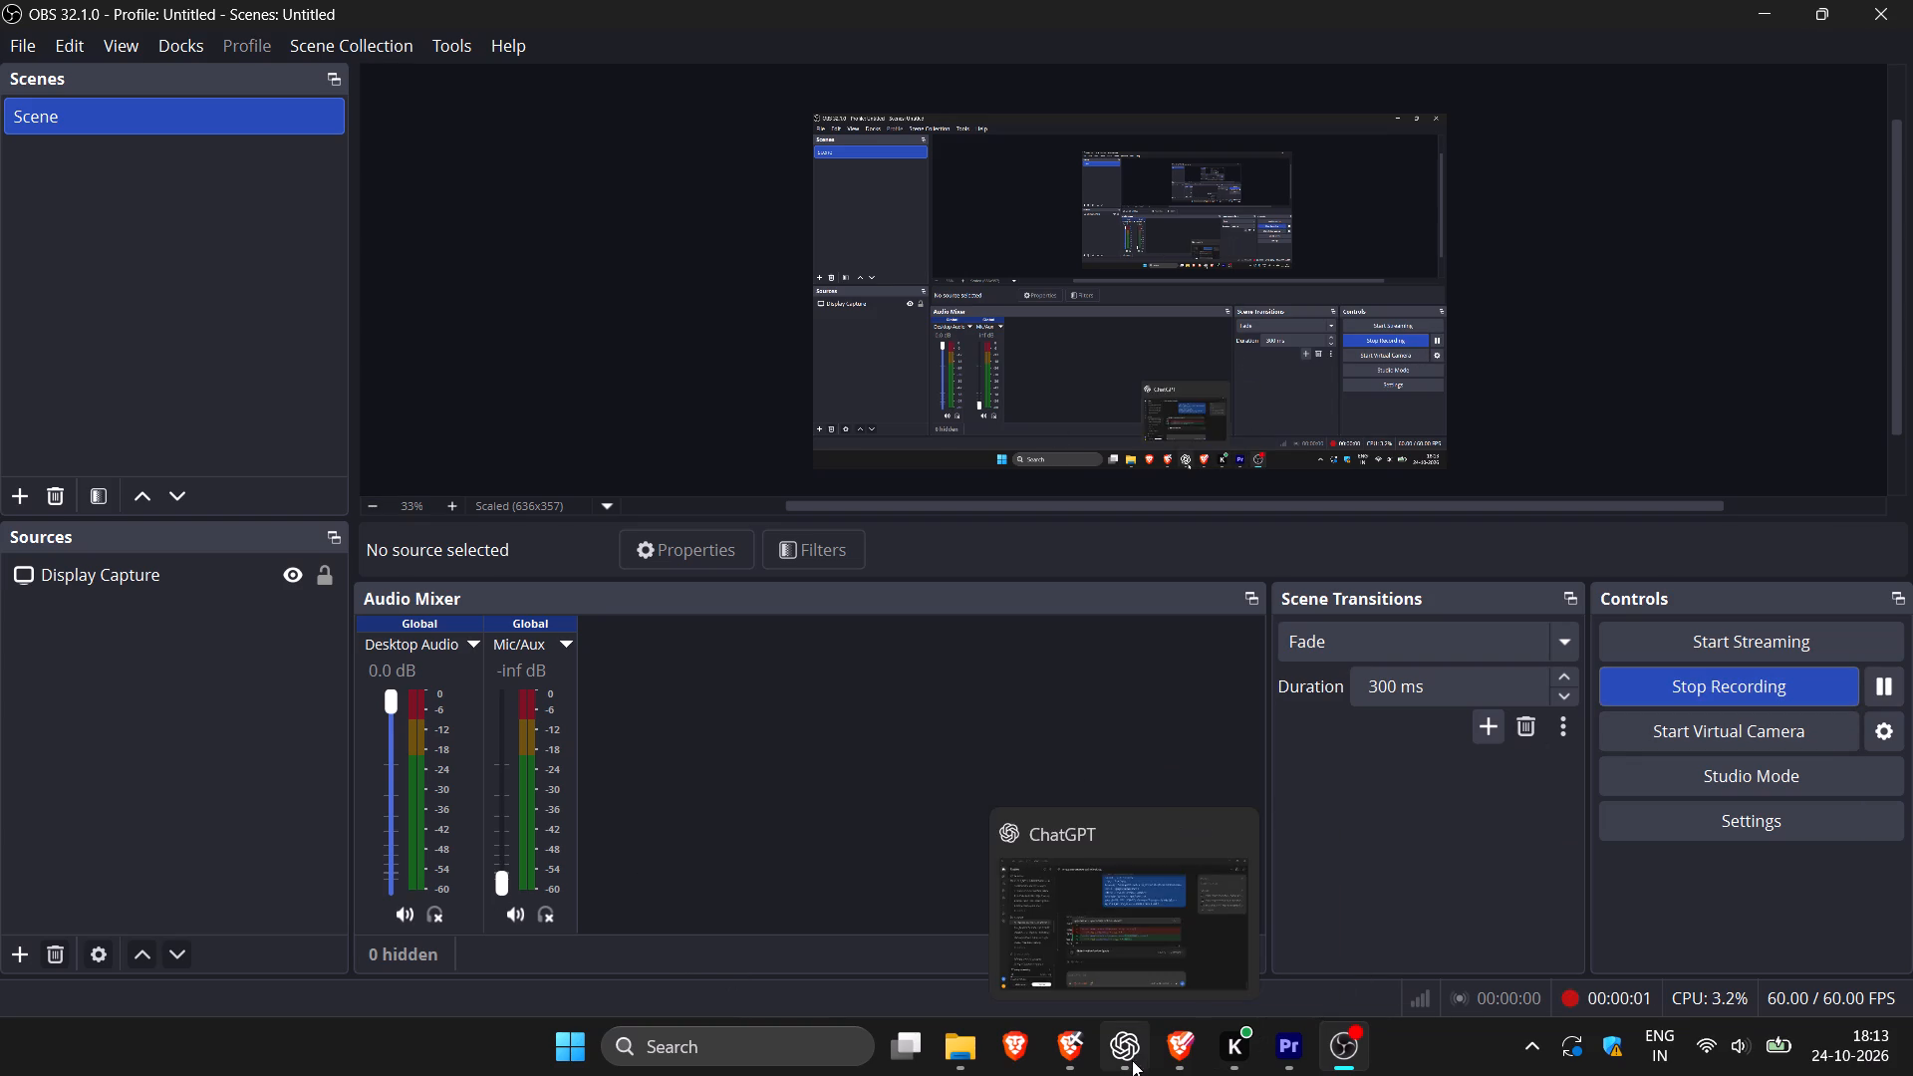
Switch to Premiere and play the main overlayed sequence from its start in the maximized program monitor, stopping playback at the Anurag University logo.
{"action": "left_click", "coordinate": [1283, 1052]}
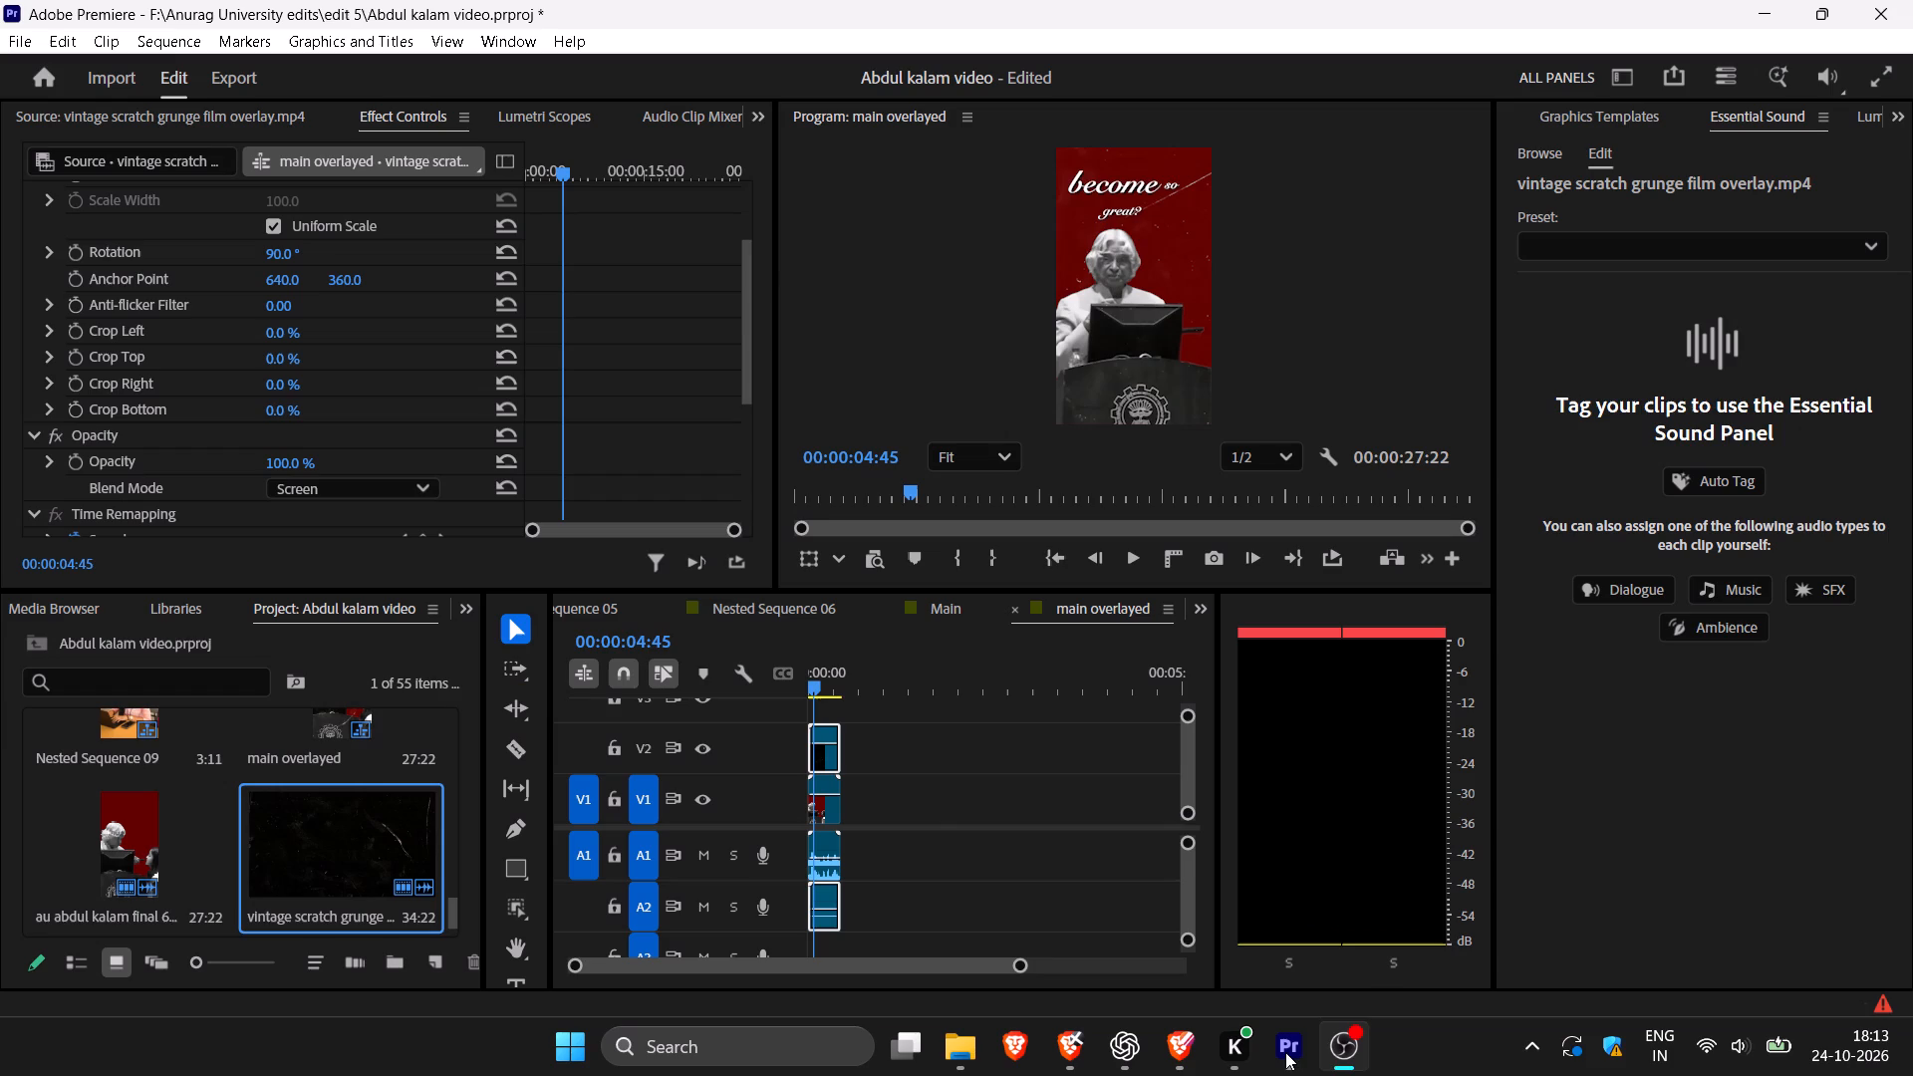
{"action": "left_click", "coordinate": [814, 112]}
{"action": "double_click", "coordinate": [826, 109]}
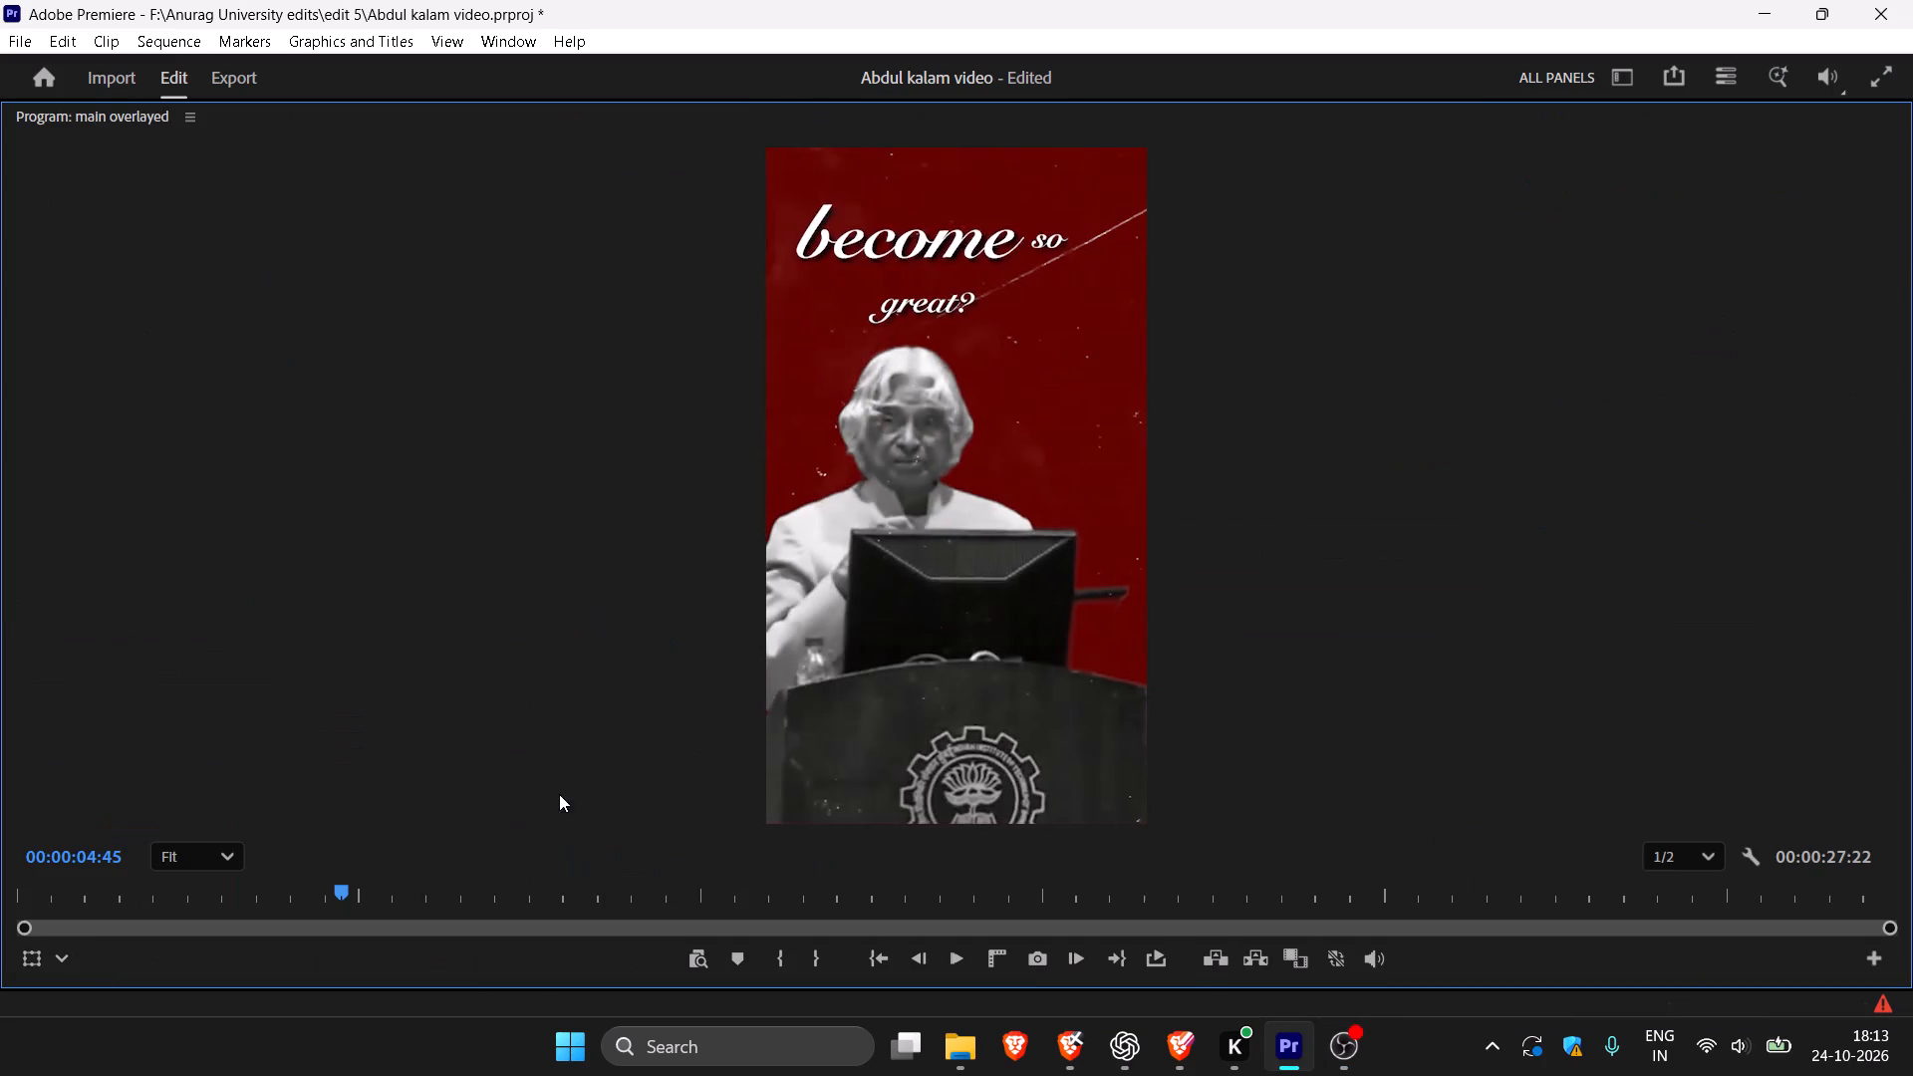
{"action": "left_click_drag", "start_coordinate": [75, 913], "coordinate": [0, 908]}
{"action": "left_click", "coordinate": [956, 963]}
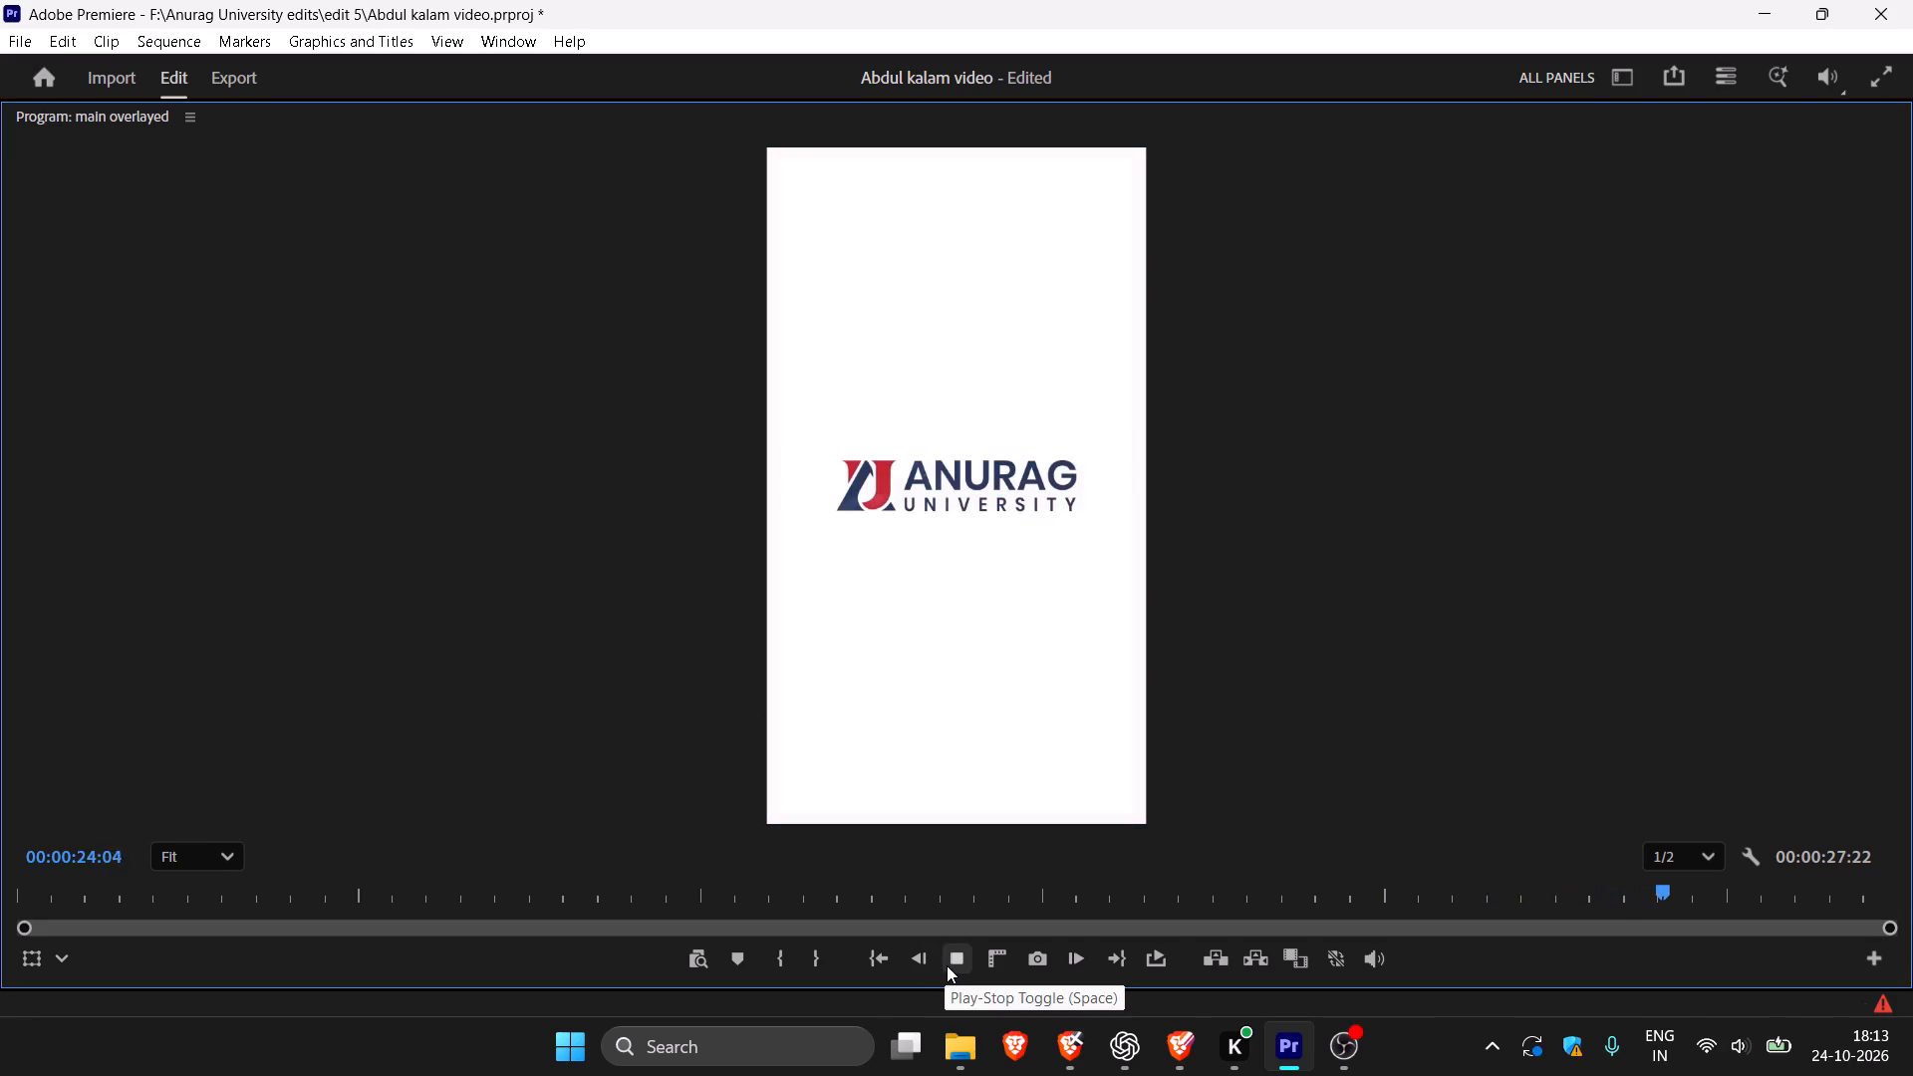
{"action": "left_click", "coordinate": [947, 965]}
Switch back to OBS Studio, where the screen recording is running.
{"action": "left_click", "coordinate": [1343, 1062]}
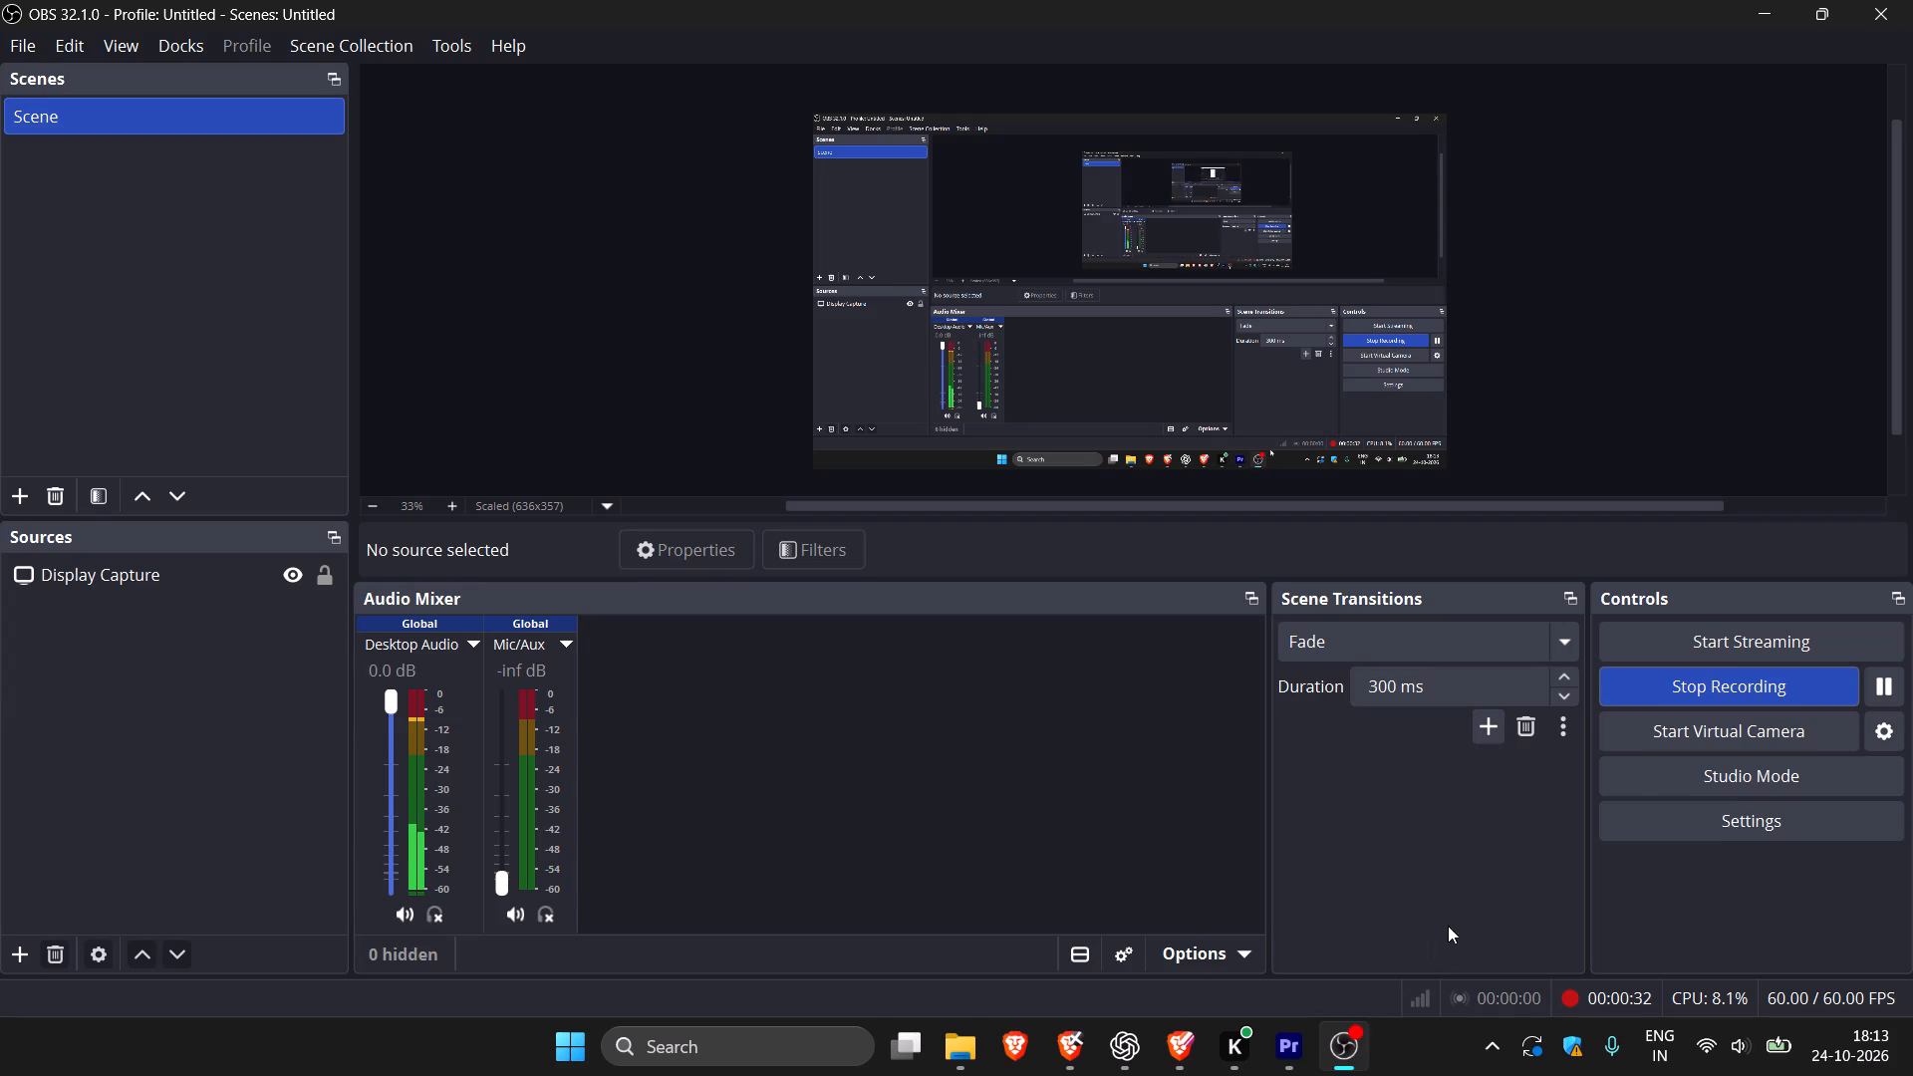
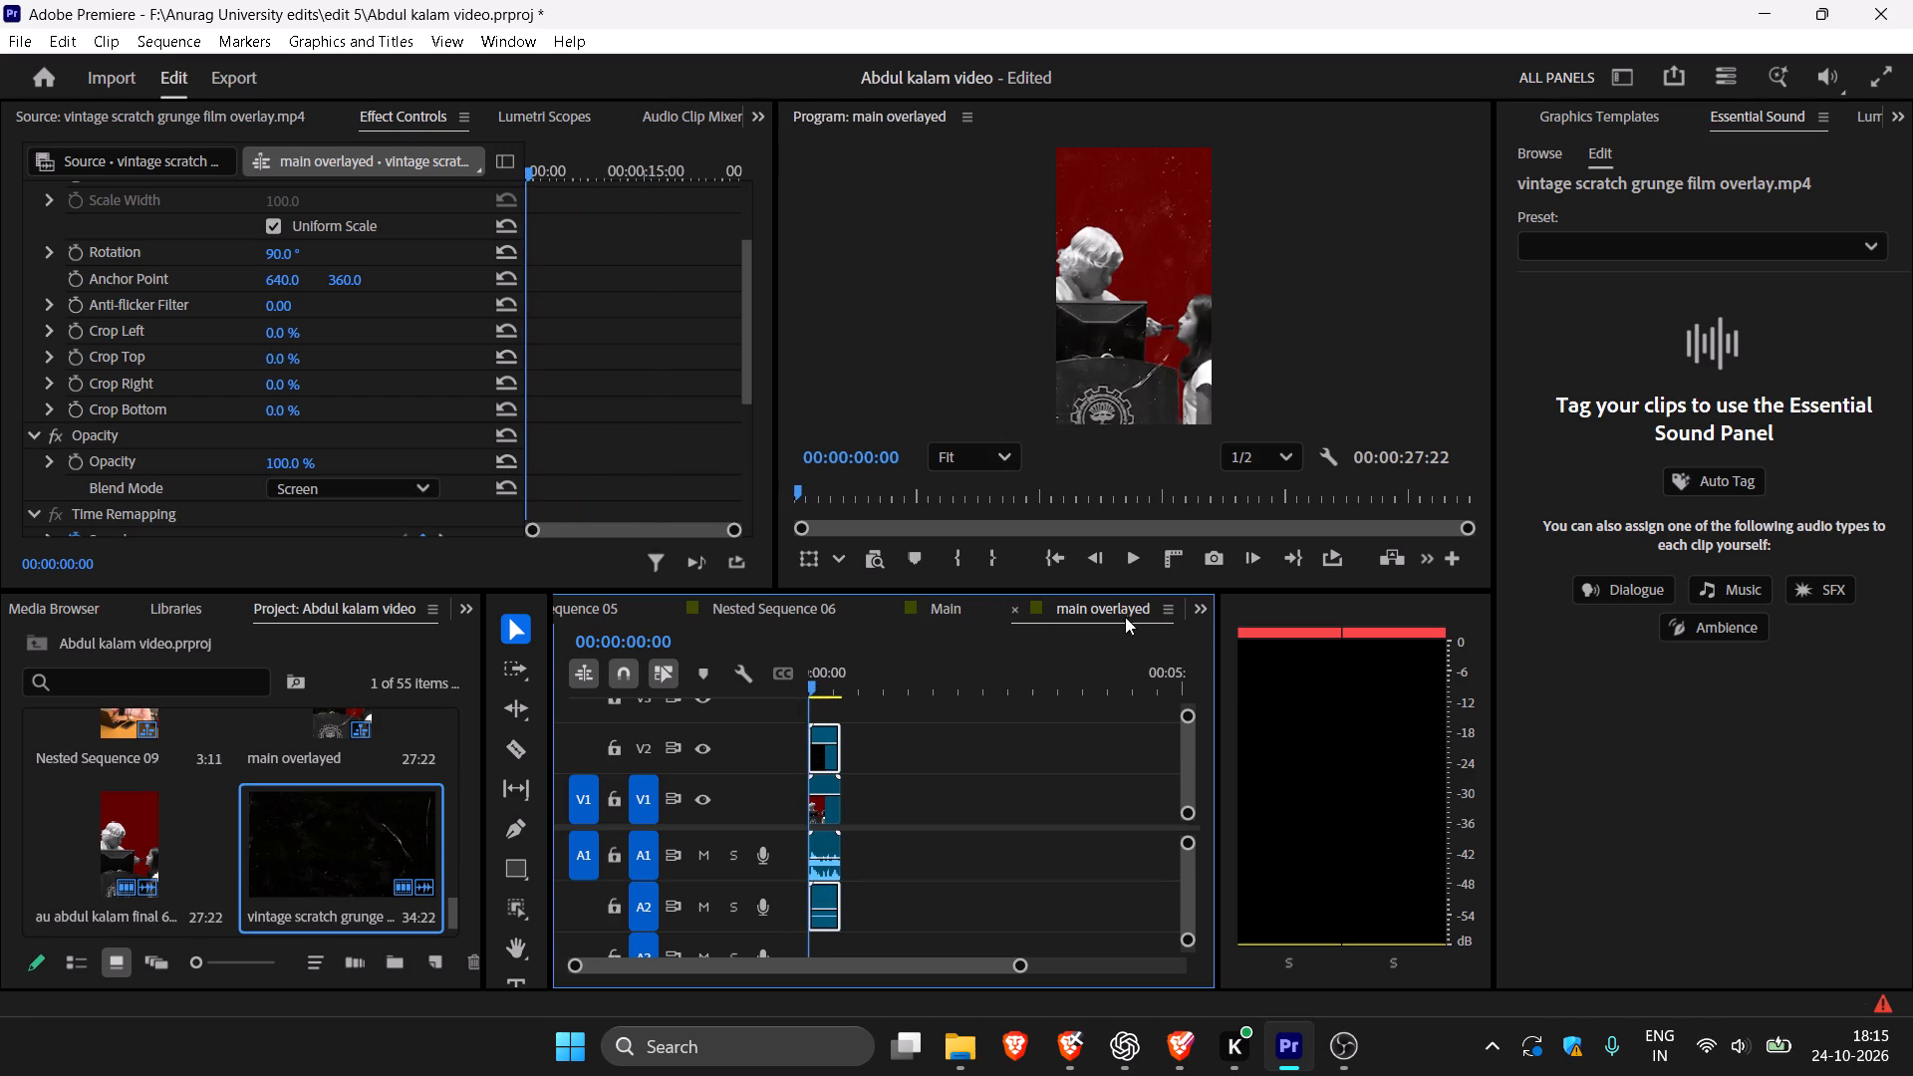
Scrub through the first five seconds of the main overlayed sequence to examine the grunge overlay.
{"action": "left_click", "coordinate": [811, 672]}
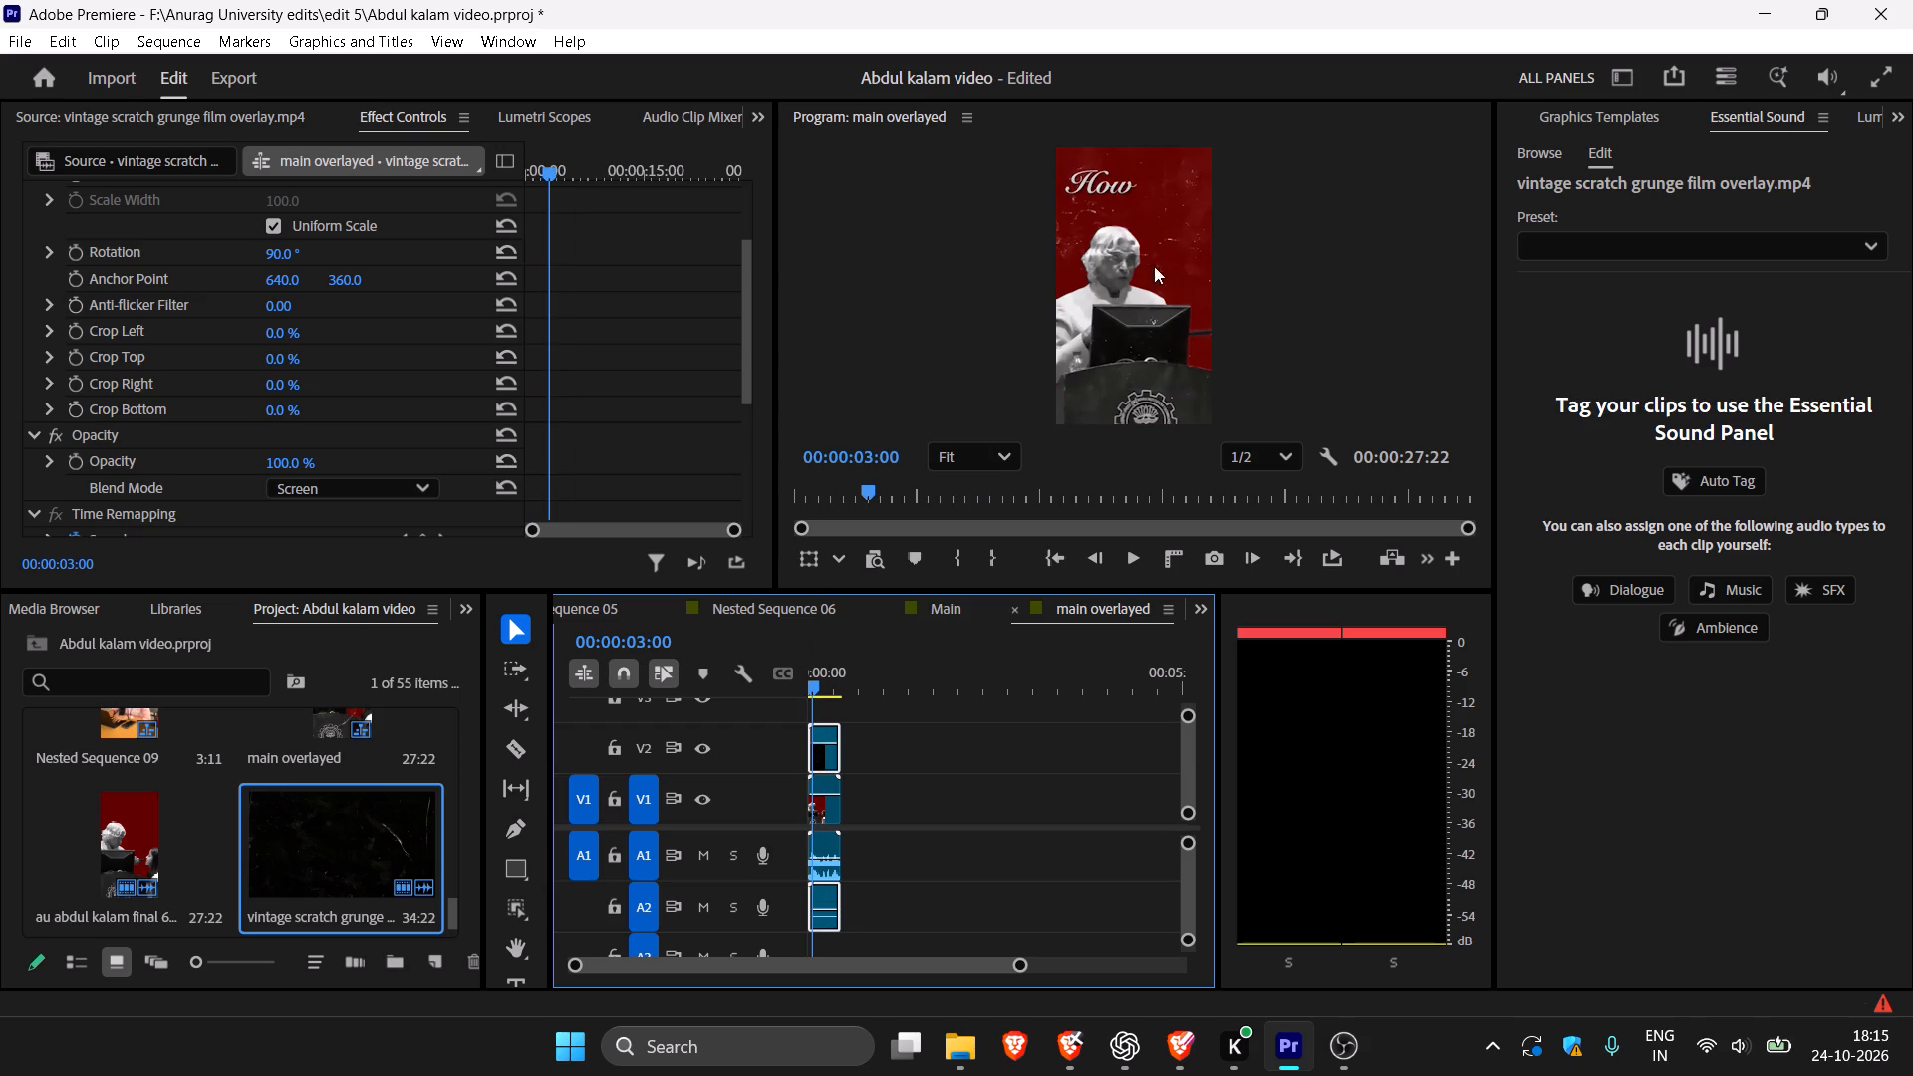
{"action": "scroll", "coordinate": [1153, 263], "scroll_direction": "up", "scroll_amount": 12}
{"action": "scroll", "coordinate": [1124, 201], "scroll_direction": "down", "scroll_amount": 11}
{"action": "scroll", "coordinate": [989, 962], "scroll_direction": "down", "scroll_amount": 1}
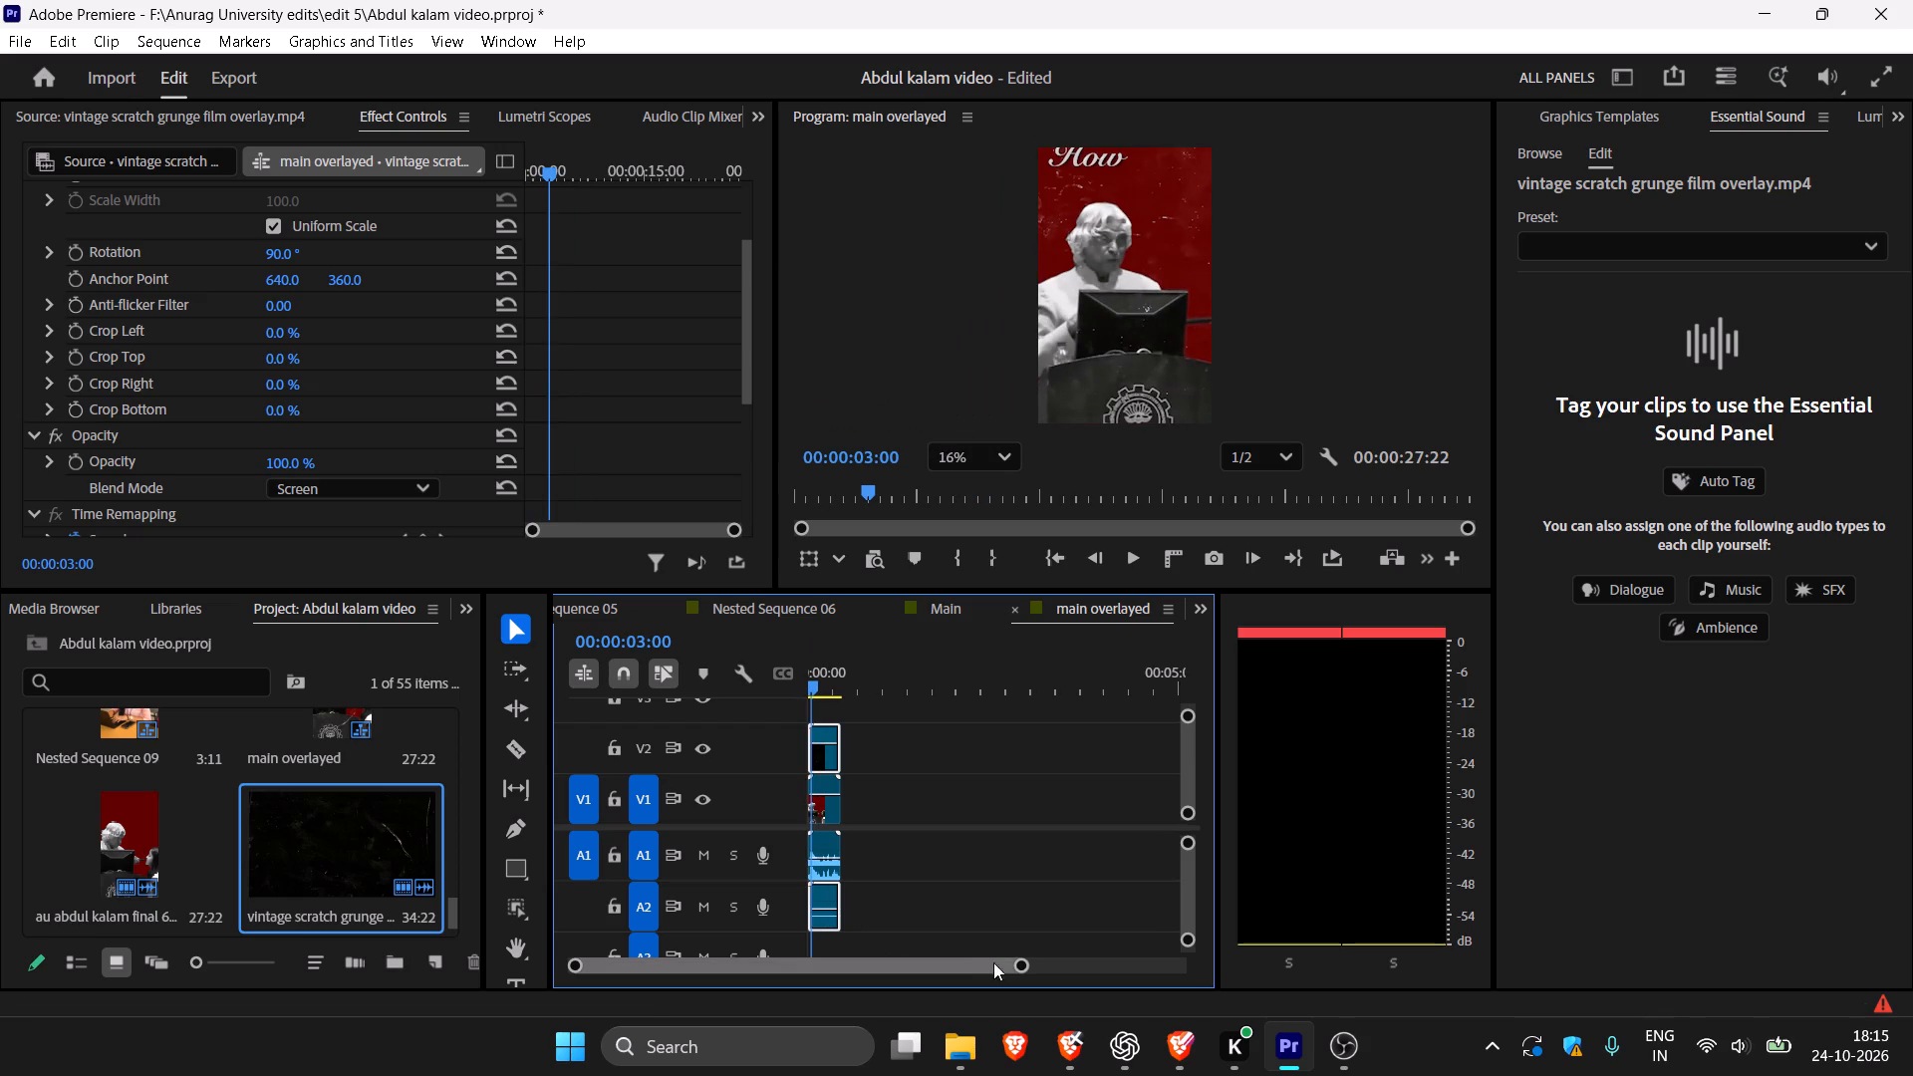
{"action": "left_click_drag", "start_coordinate": [1023, 966], "coordinate": [813, 955]}
{"action": "left_click_drag", "start_coordinate": [822, 666], "coordinate": [837, 670]}
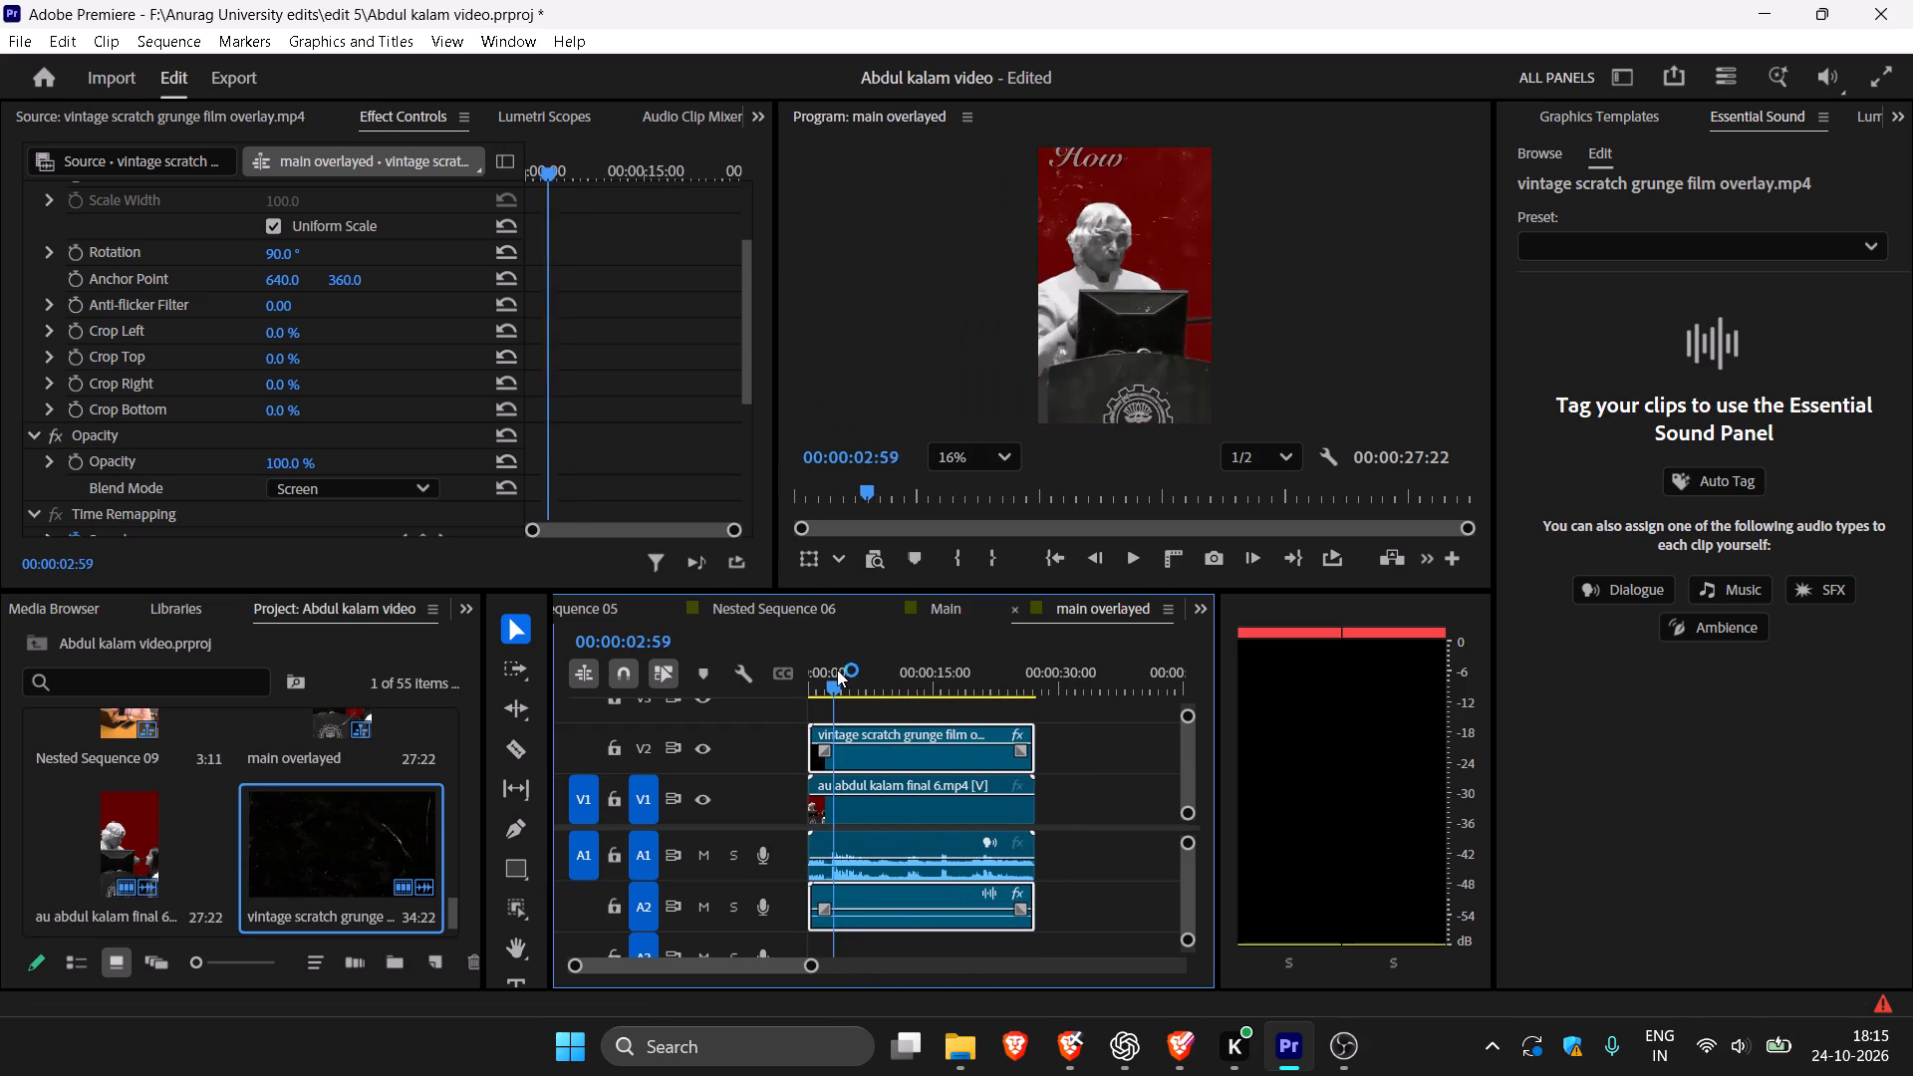
{"action": "left_click_drag", "start_coordinate": [837, 670], "coordinate": [852, 672]}
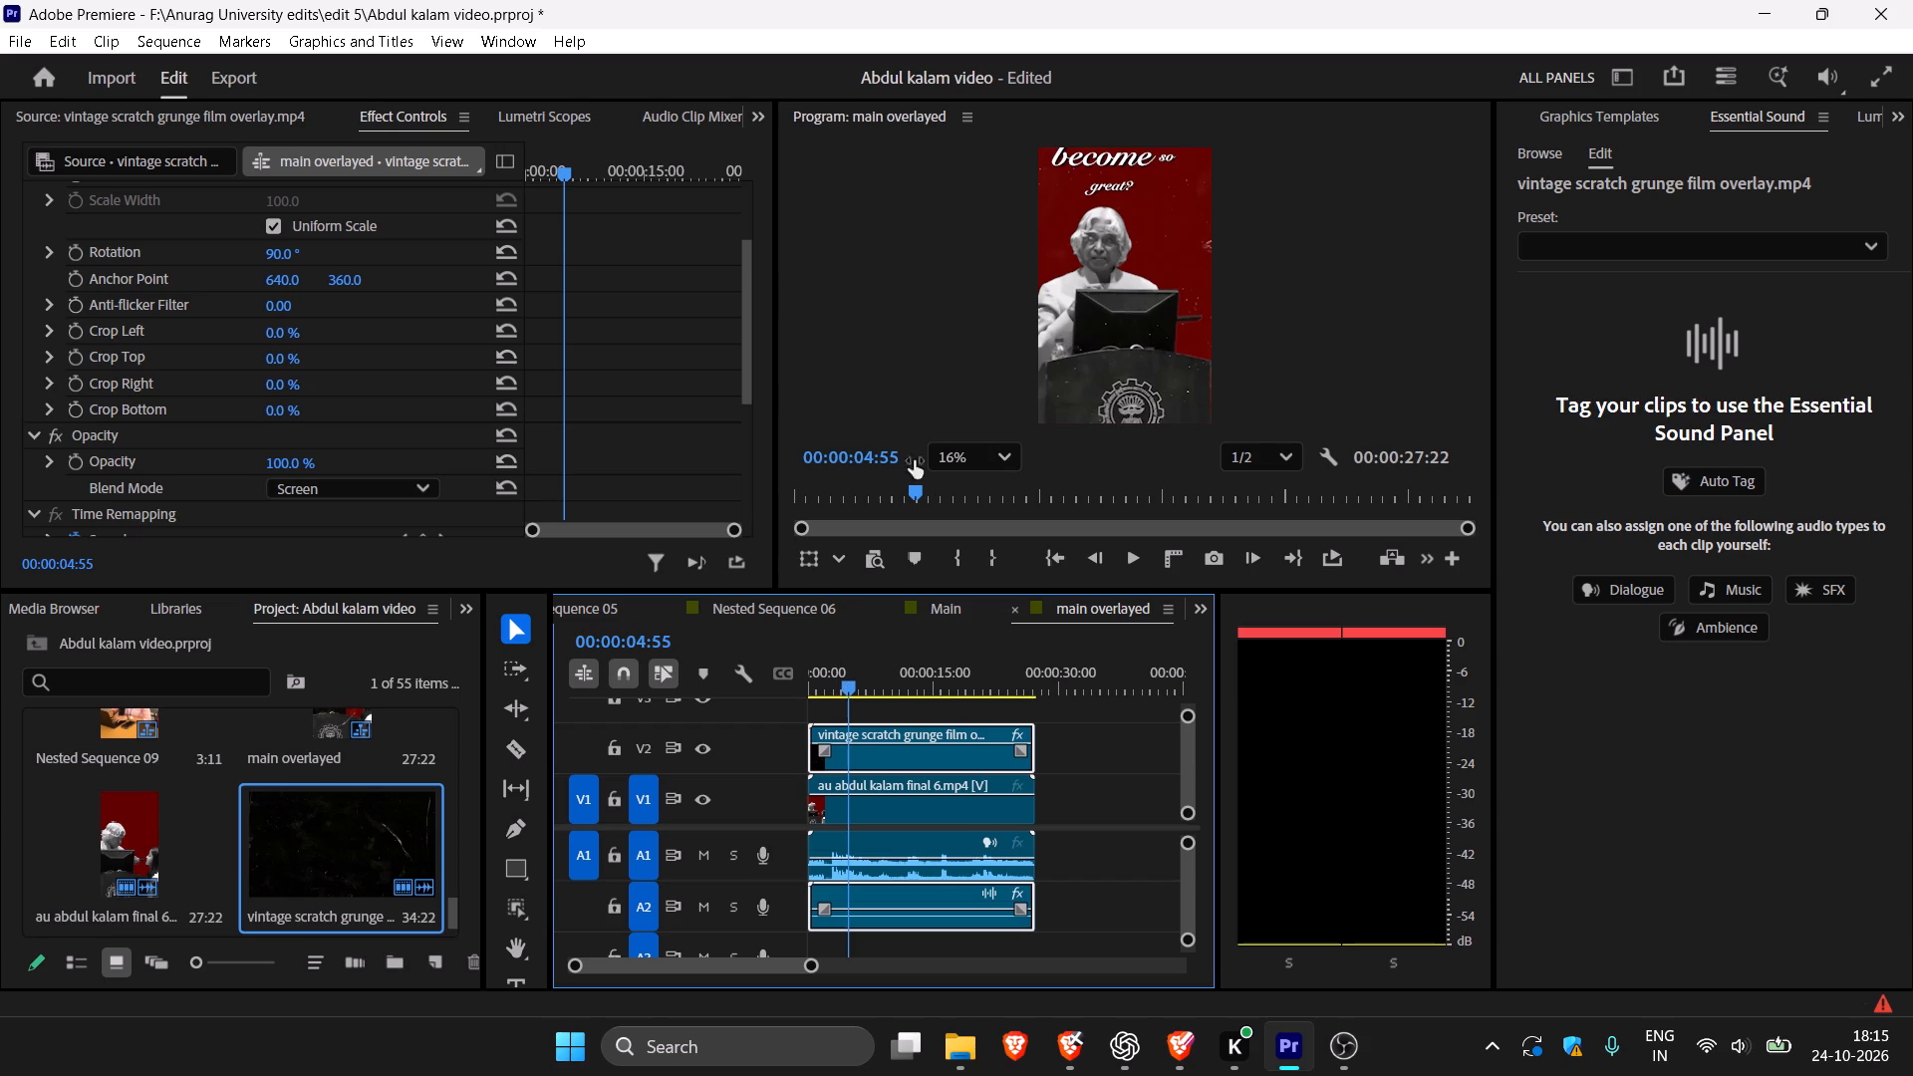
Find the frame where the Anurag University logo begins and trim the grunge overlay clip's end back to it.
{"action": "left_click", "coordinate": [985, 678]}
{"action": "left_click", "coordinate": [1140, 559]}
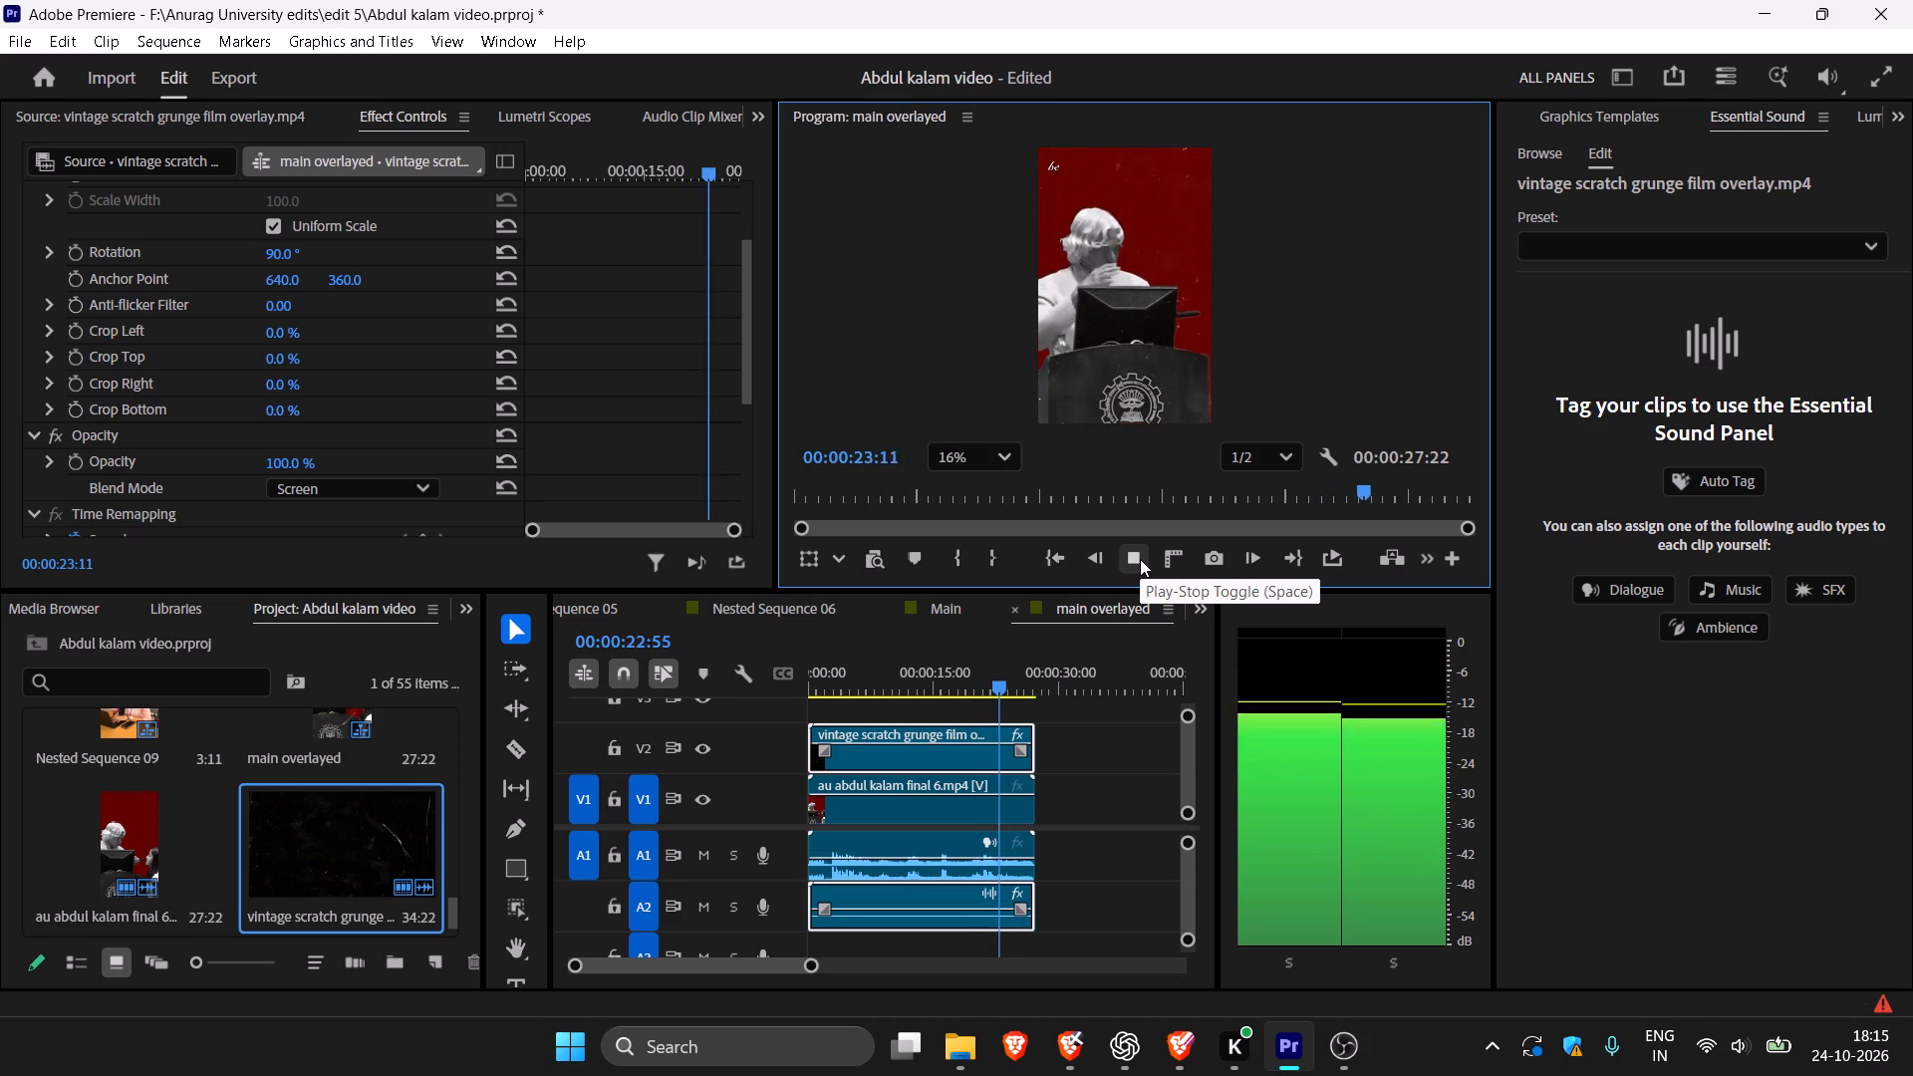
{"action": "left_click", "coordinate": [1140, 559]}
{"action": "key", "text": "Left"}
{"action": "key", "text": "Left"}
{"action": "key", "text": "Left"}
{"action": "key", "text": "Left"}
{"action": "key", "text": "Left"}
{"action": "key", "text": "Left"}
{"action": "key", "text": "Left"}
{"action": "key", "text": "Left"}
{"action": "key", "text": "Left"}
{"action": "key", "text": "Left"}
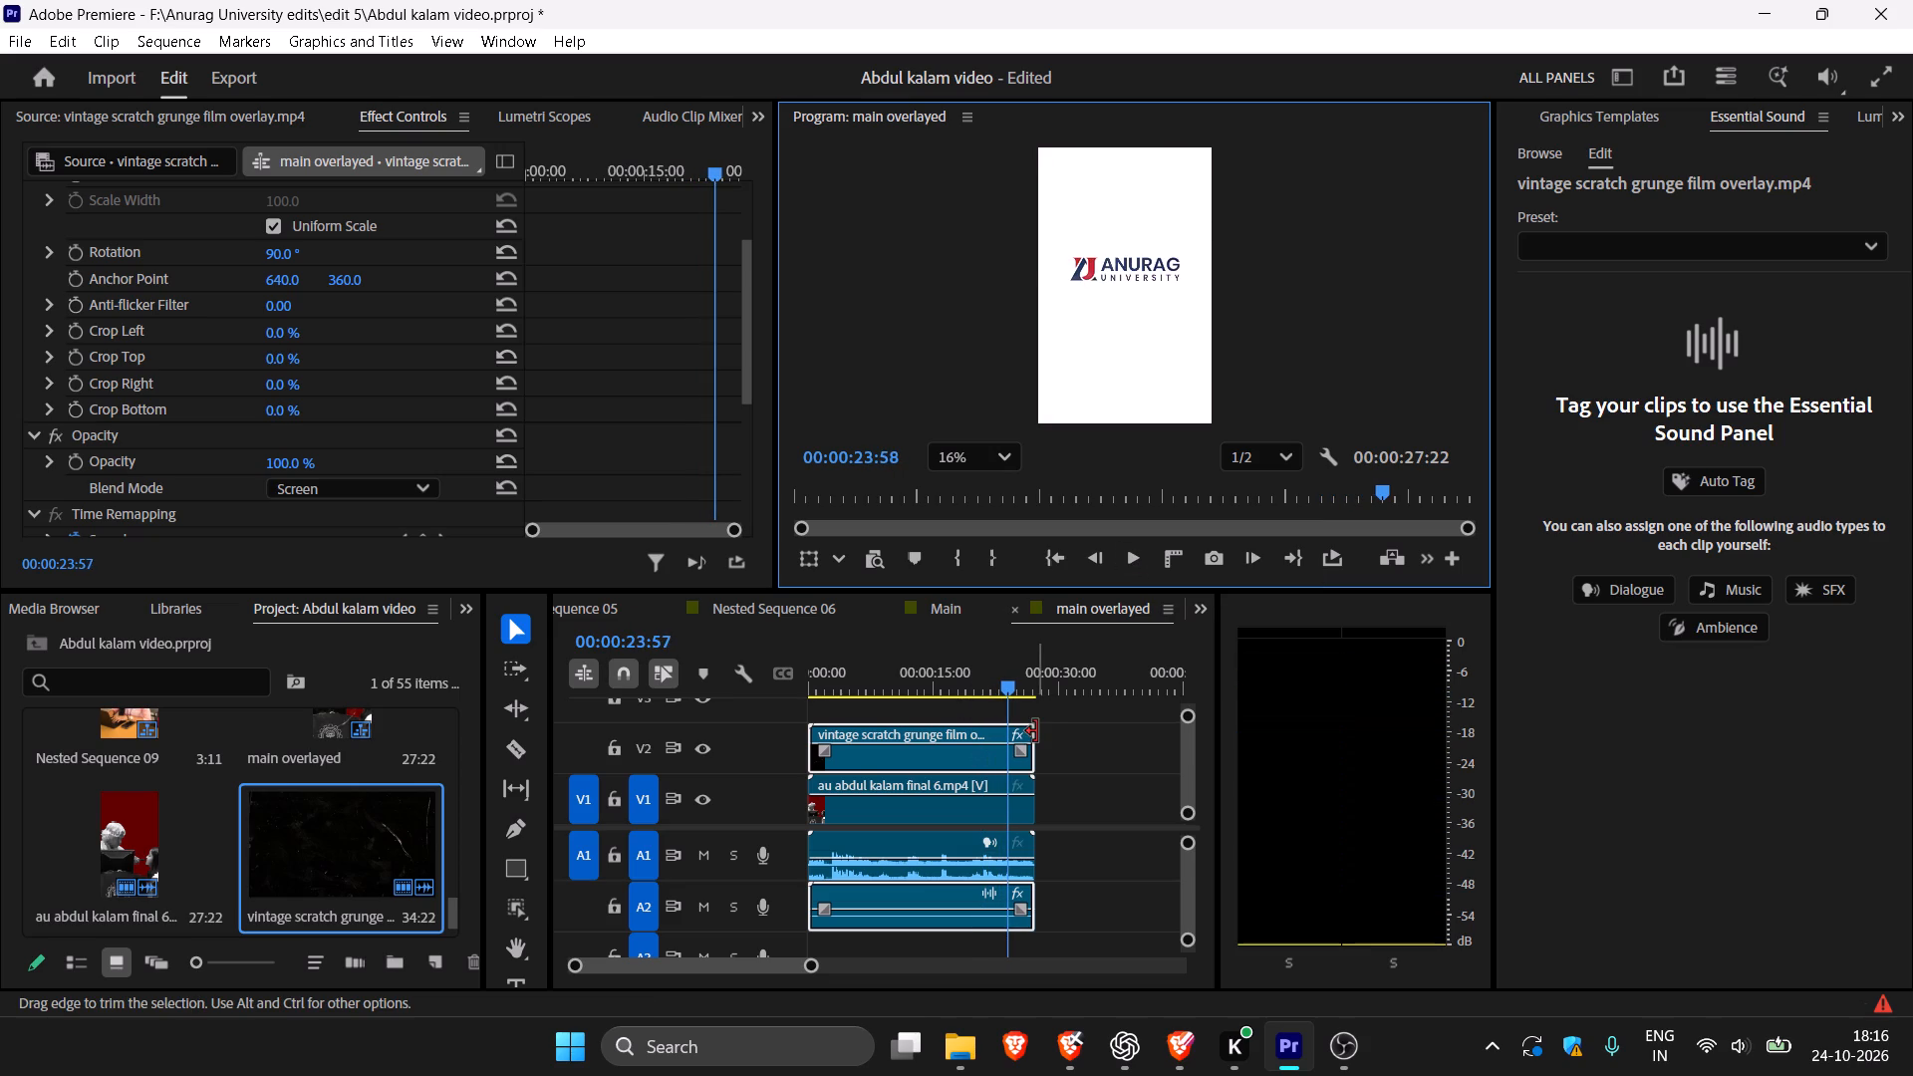
{"action": "key", "text": "Right"}
{"action": "left_click_drag", "start_coordinate": [1042, 740], "coordinate": [1039, 740]}
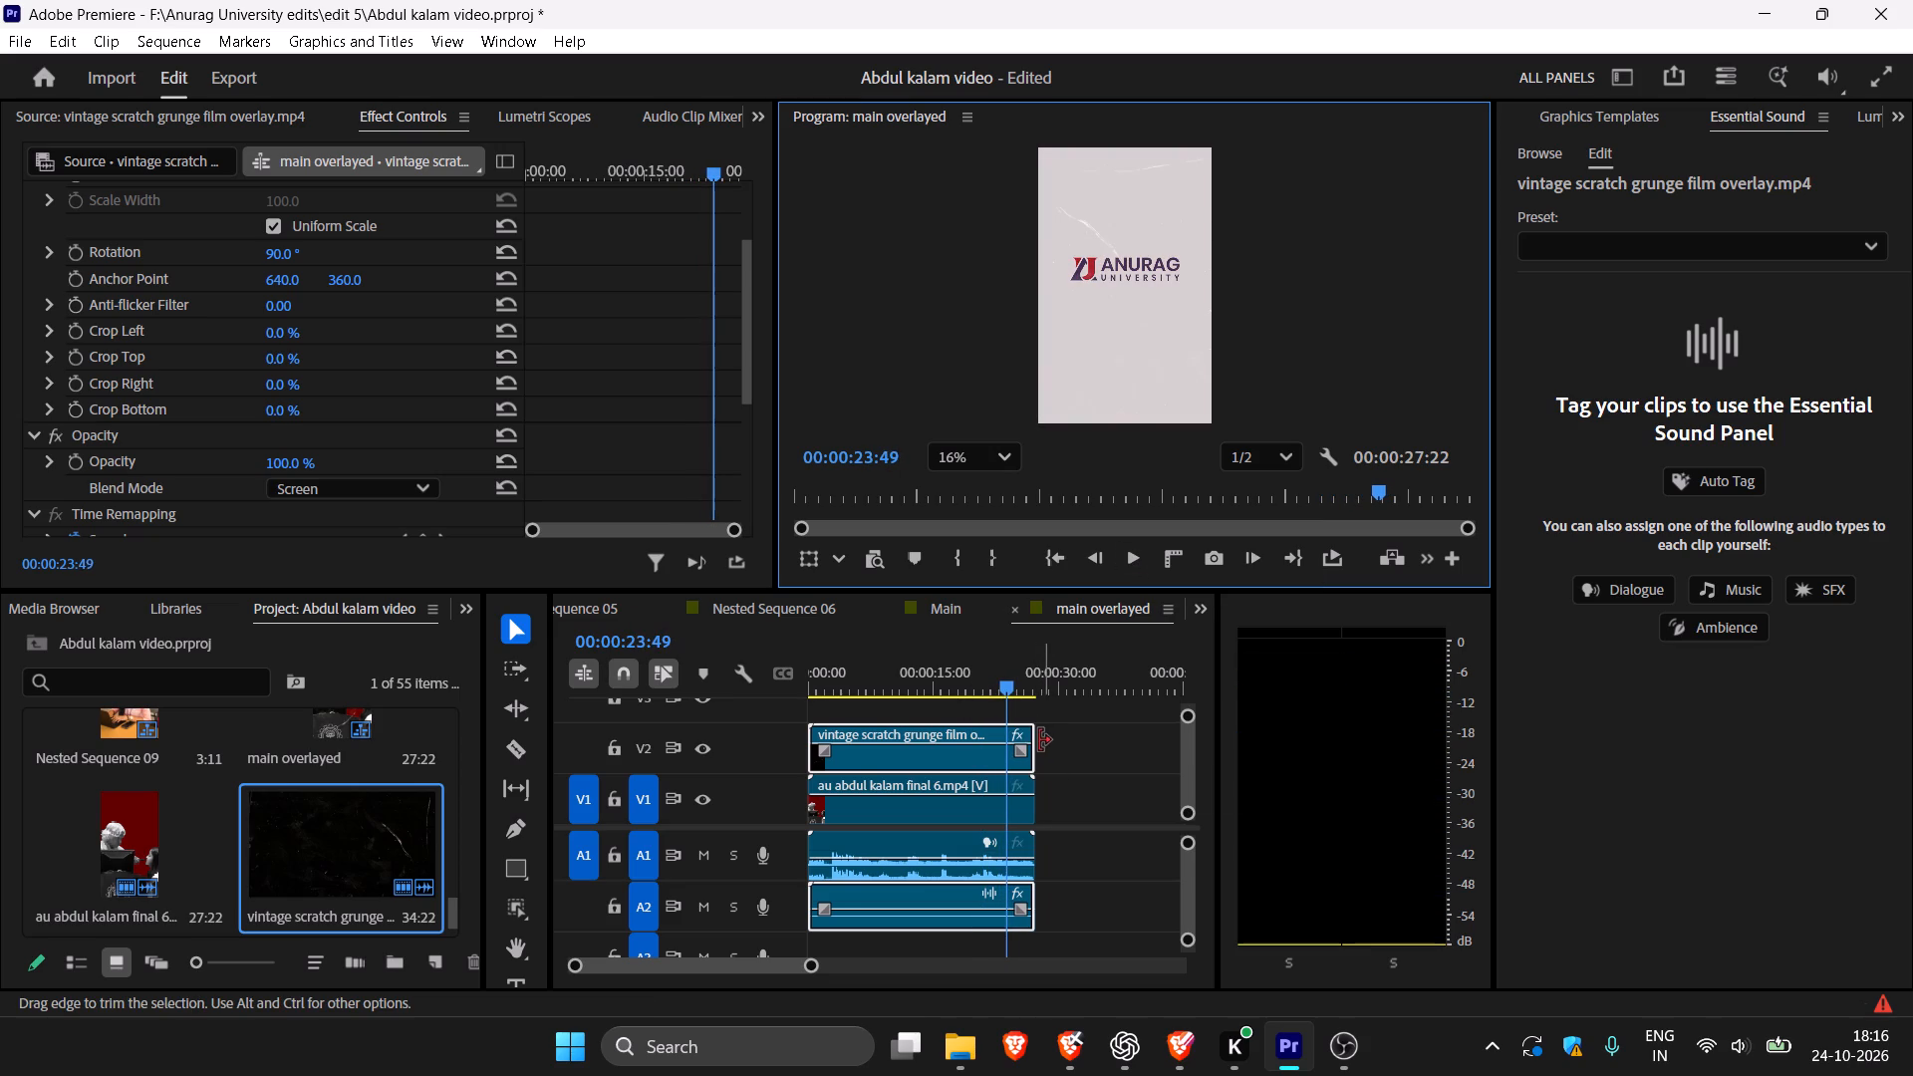
{"action": "left_click_drag", "start_coordinate": [1039, 740], "coordinate": [1021, 734]}
Play the sequence from its start in the maximized program monitor, fitted to the frame, to check the overlay, then restore the layout.
{"action": "key", "text": "Right"}
{"action": "left_click_drag", "start_coordinate": [988, 672], "coordinate": [977, 663]}
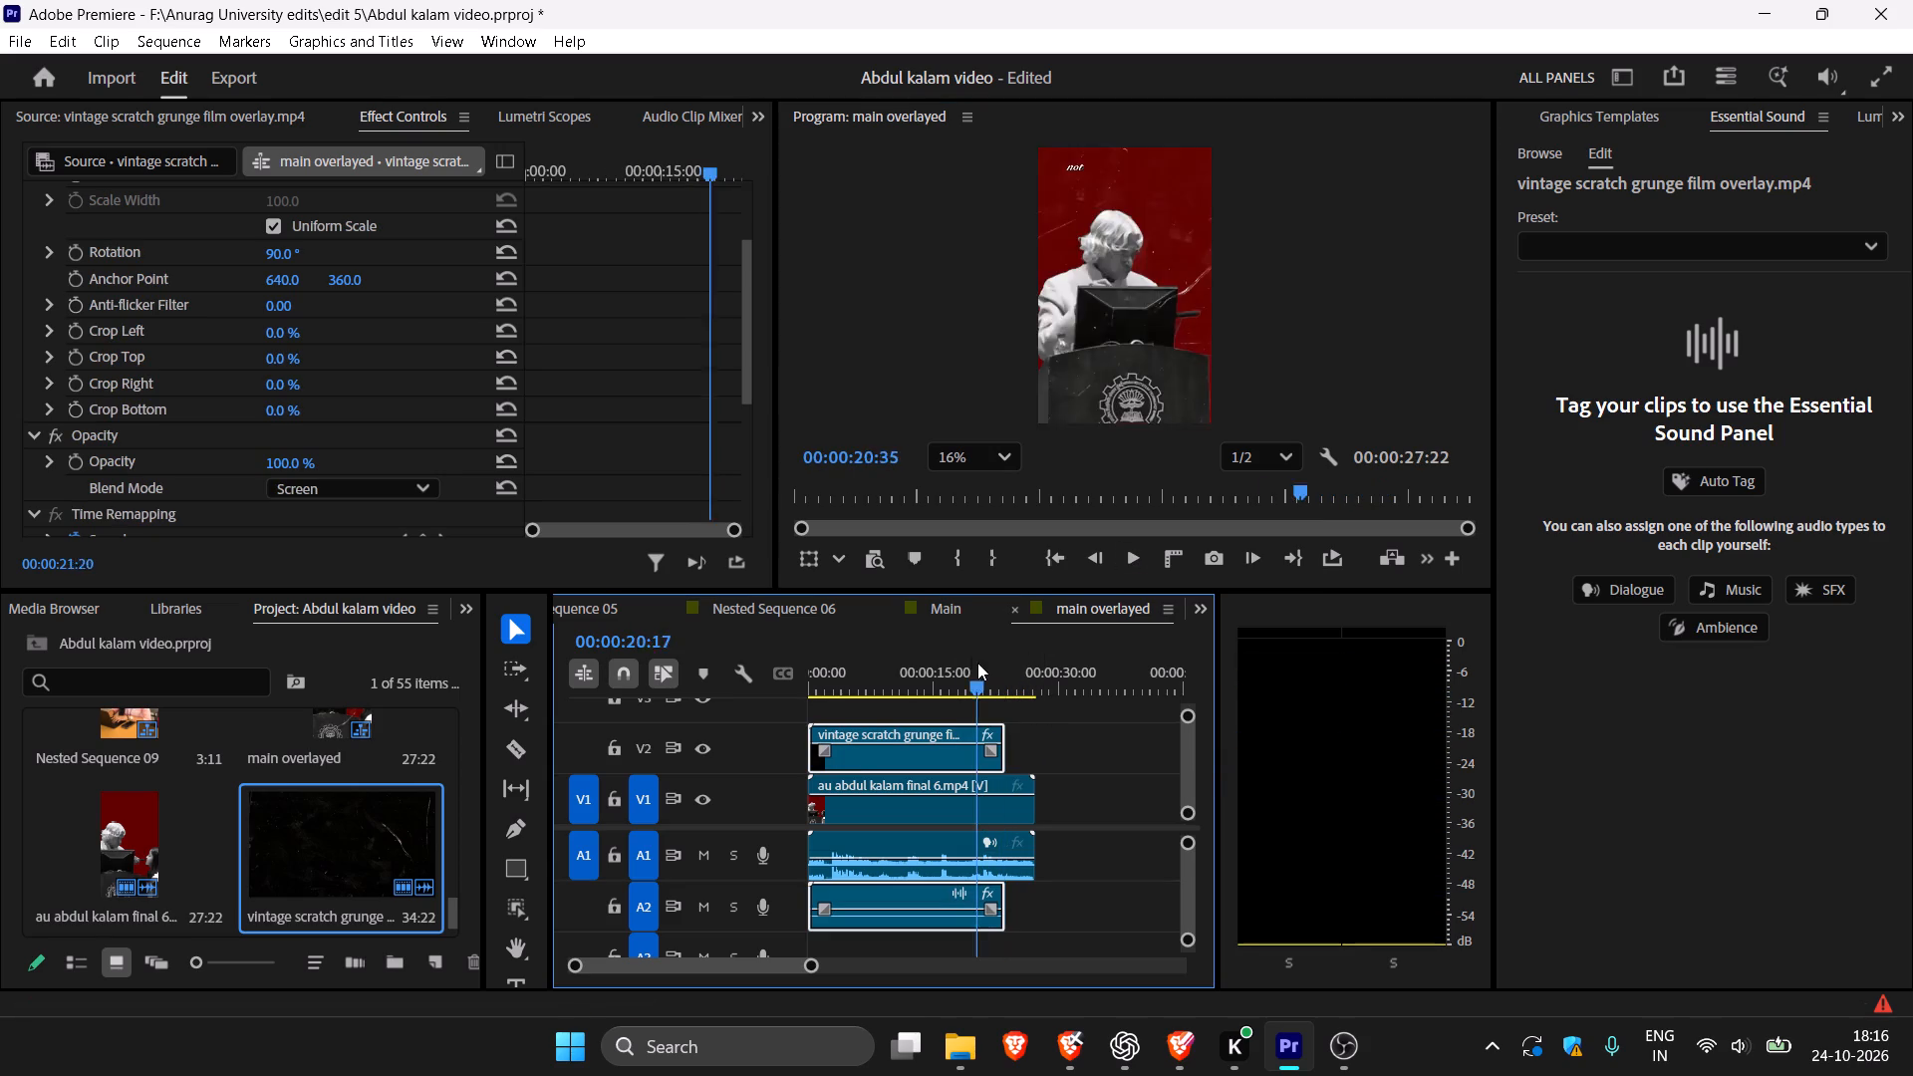
{"action": "left_click_drag", "start_coordinate": [977, 663], "coordinate": [691, 634]}
{"action": "key", "text": "space"}
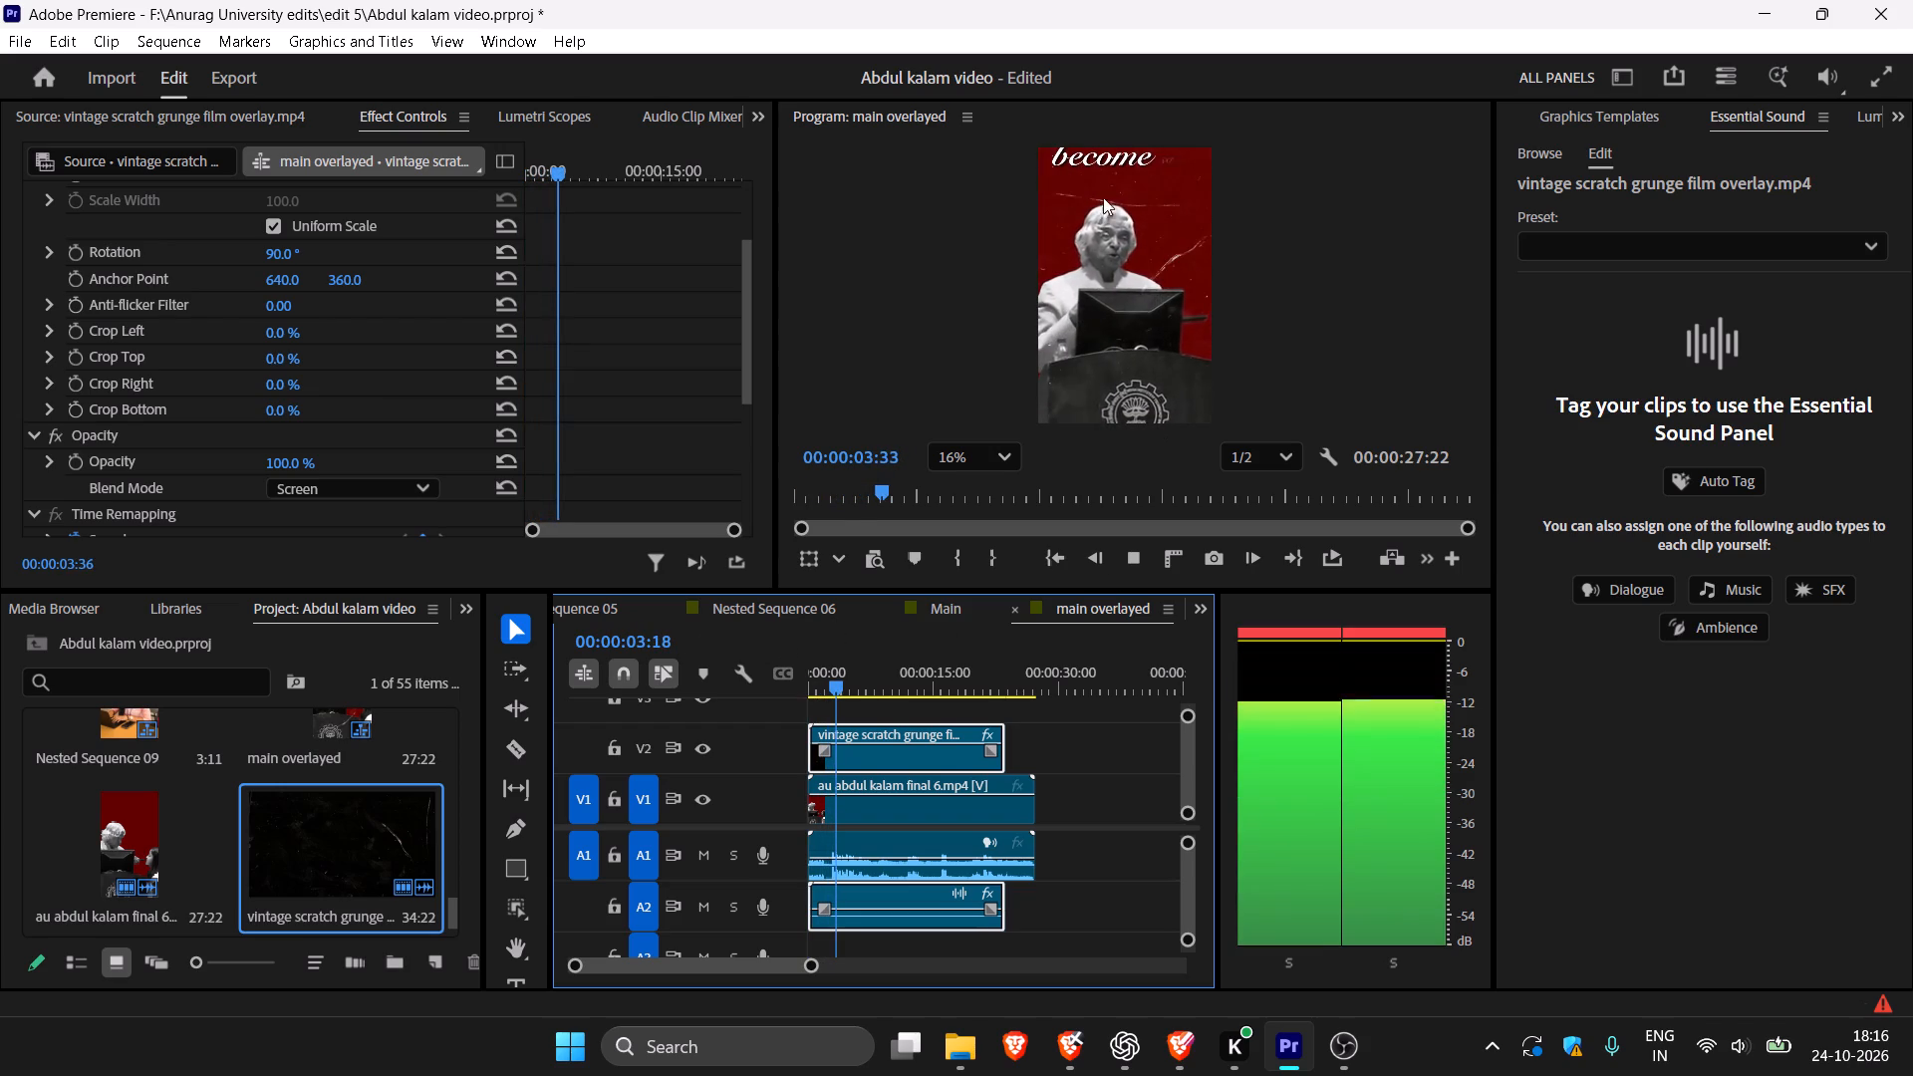
{"action": "left_click", "coordinate": [838, 99]}
{"action": "left_click", "coordinate": [871, 118]}
{"action": "double_click", "coordinate": [903, 120]}
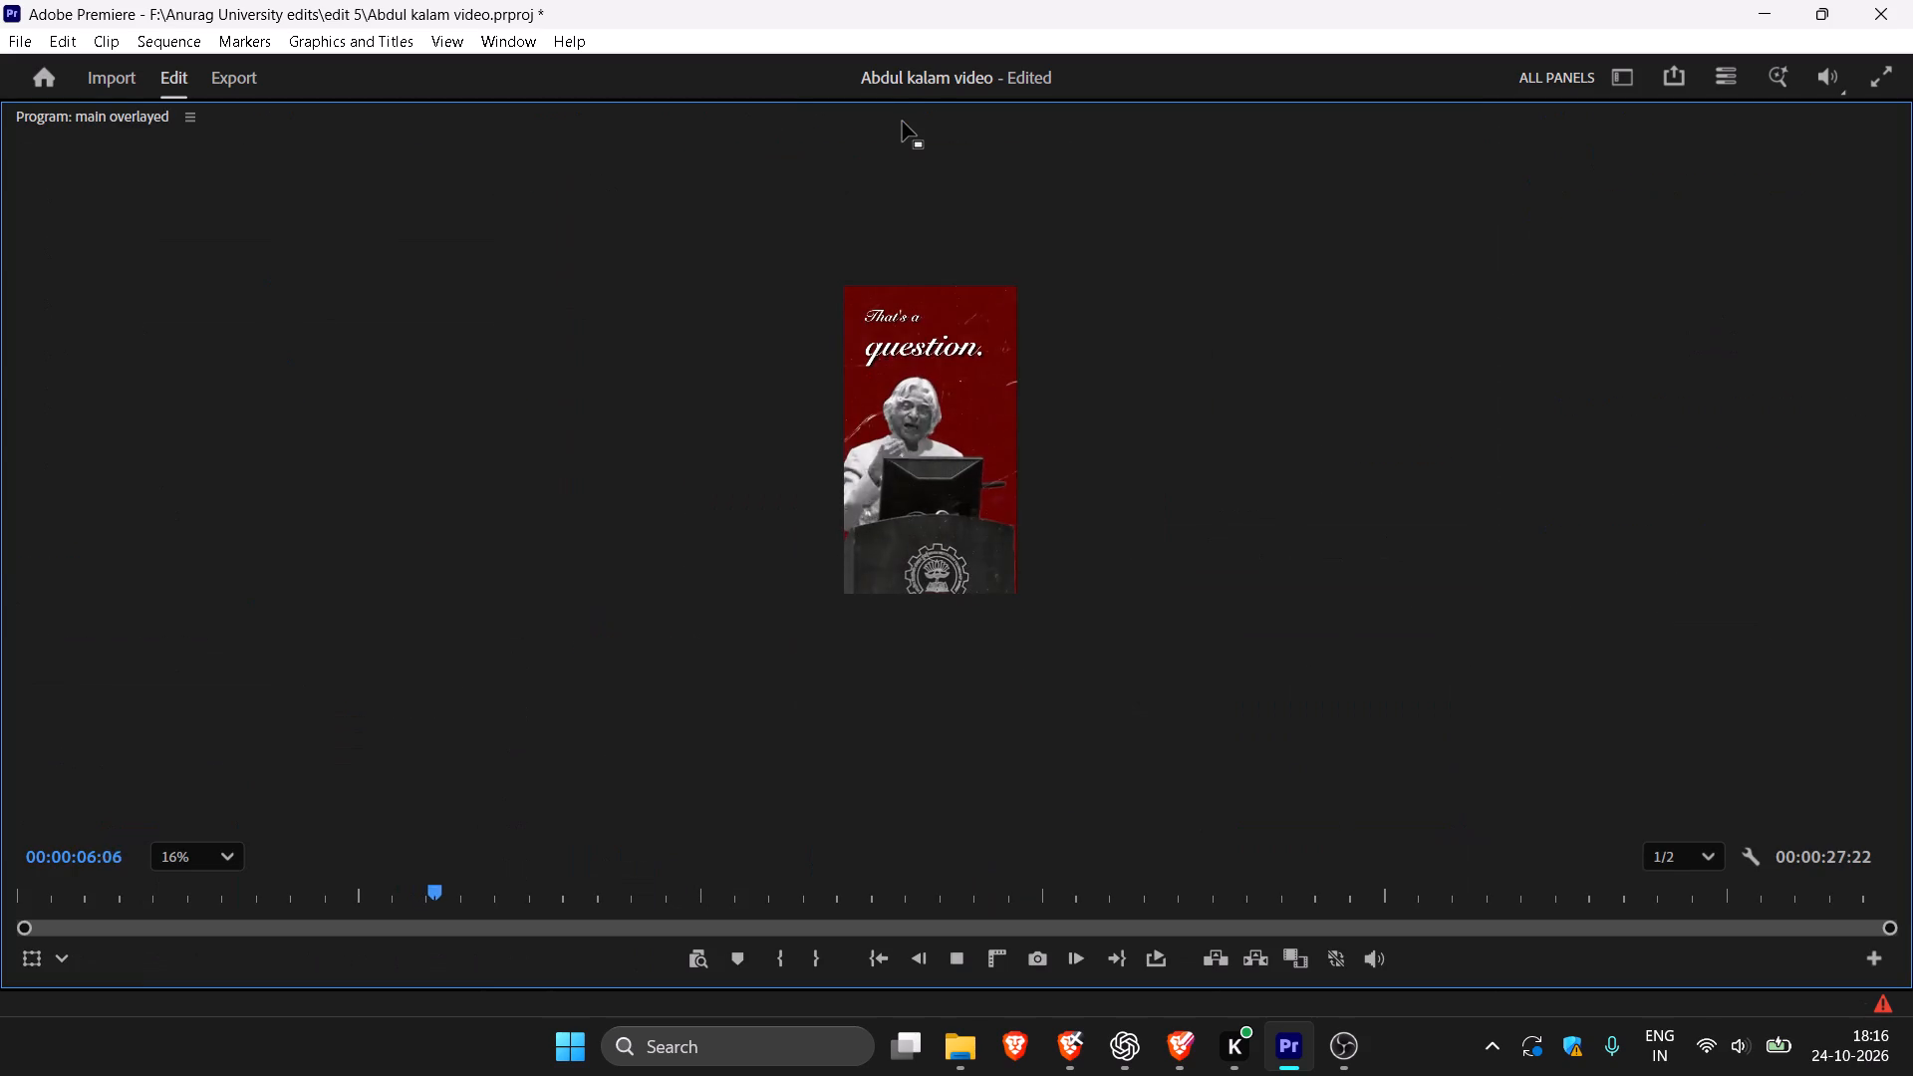
{"action": "left_click", "coordinate": [221, 864]}
{"action": "left_click", "coordinate": [226, 505]}
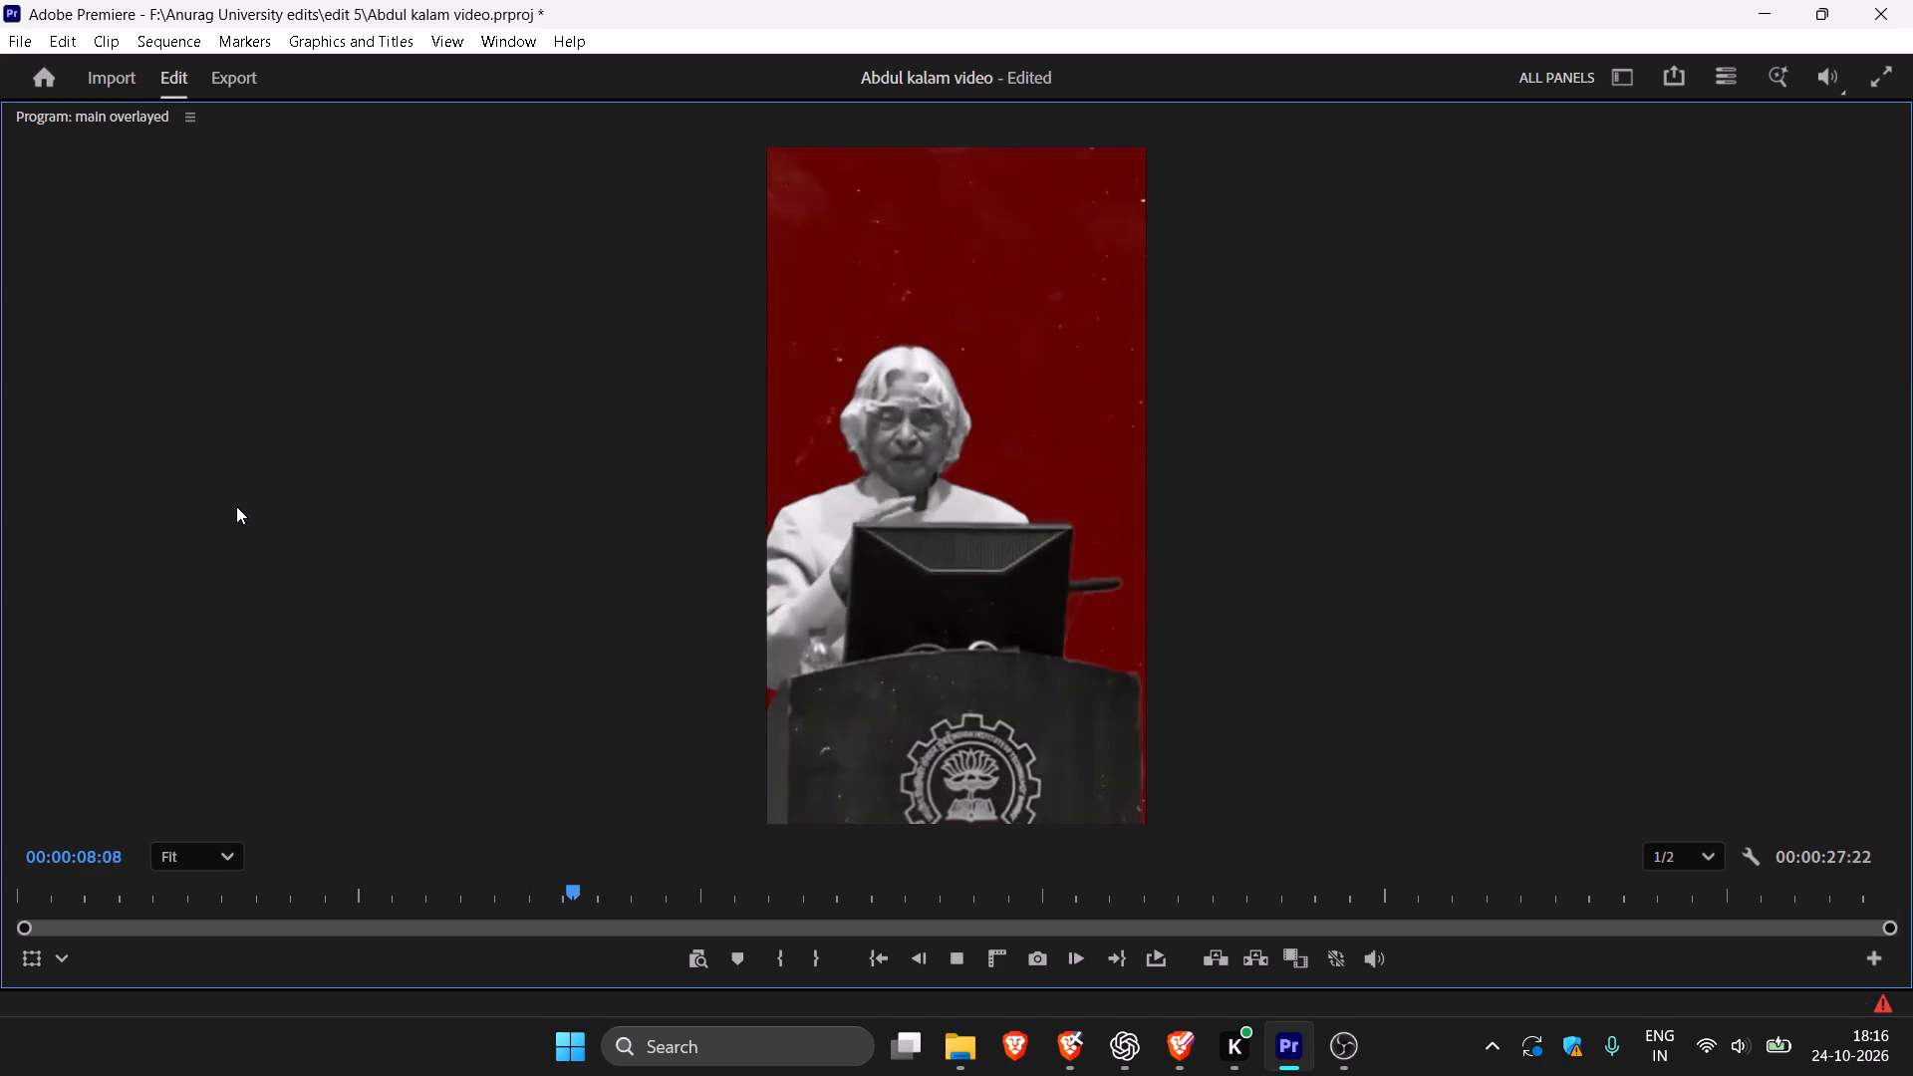
{"action": "double_click", "coordinate": [77, 115]}
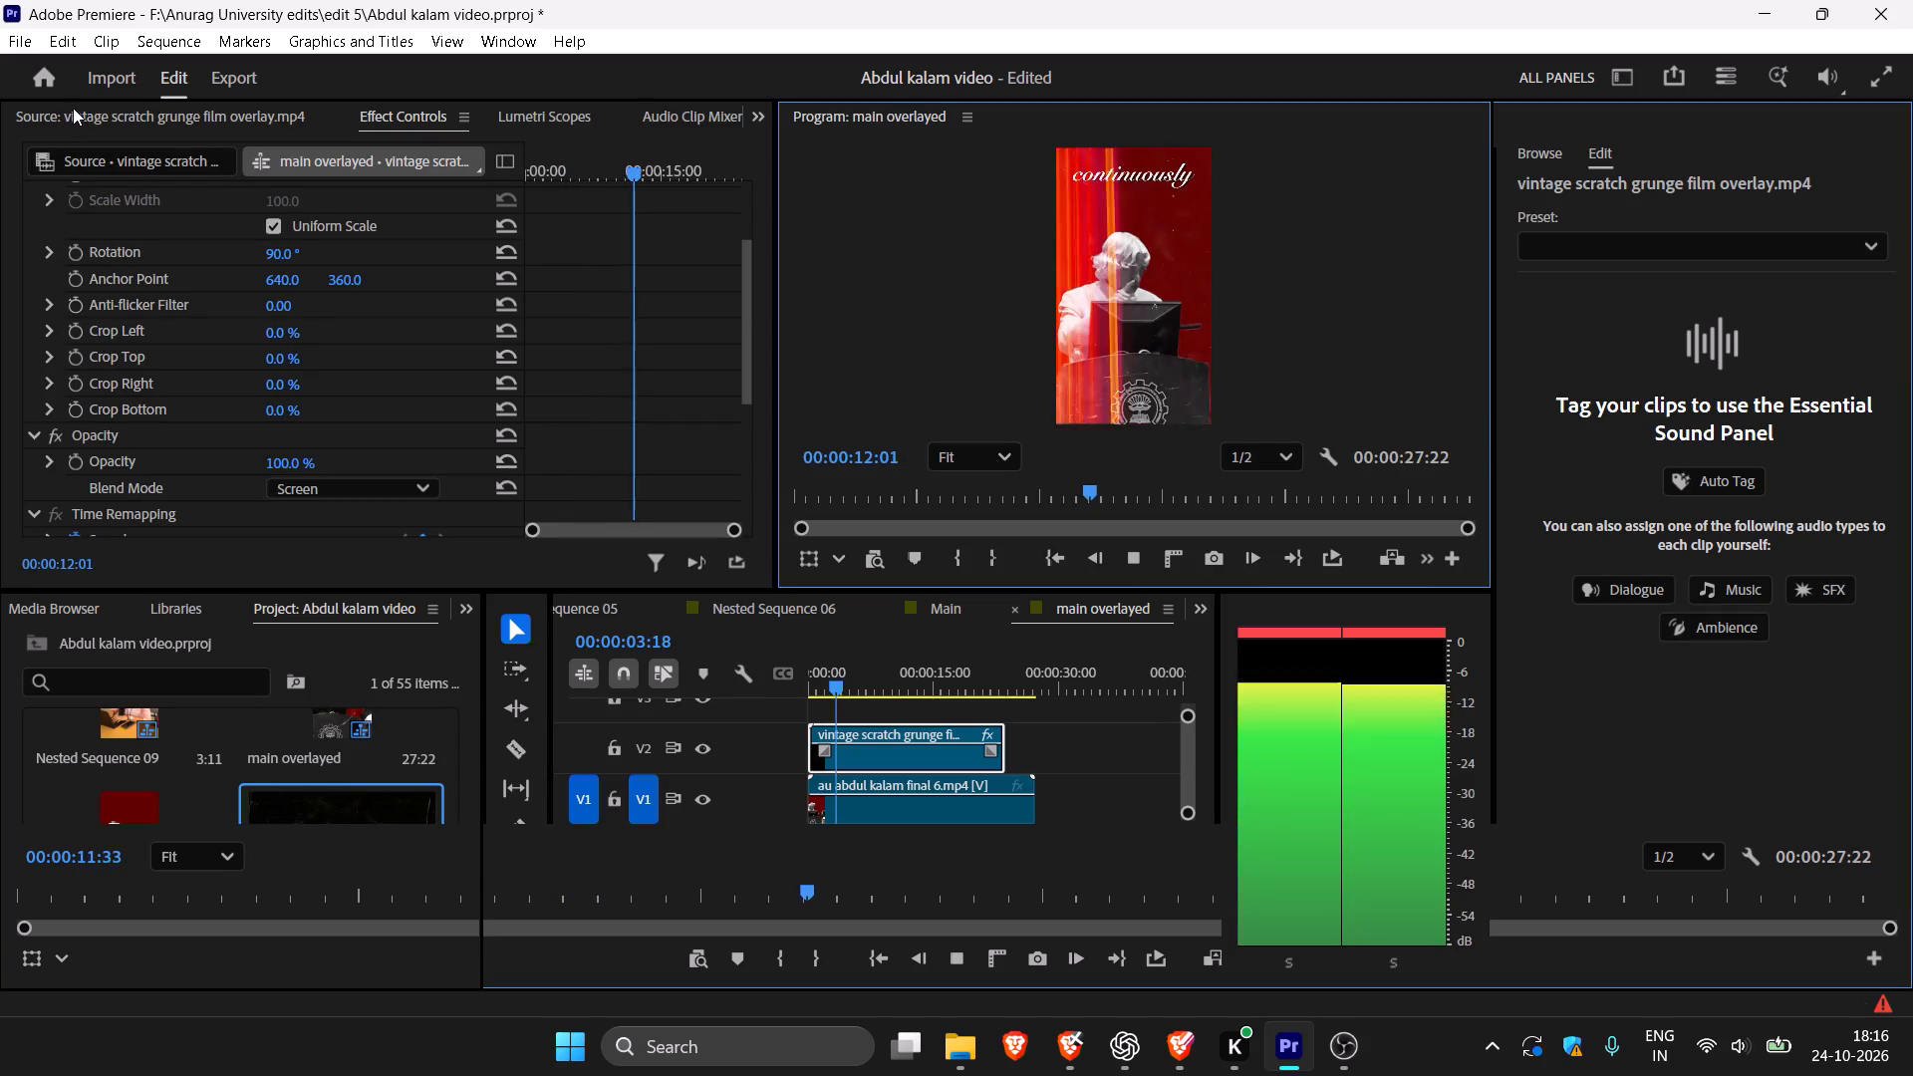
{"action": "key", "text": "space"}
Export the main overlayed sequence as "au abdul kalam final 7.mp4" to the edit 6\final folder.
{"action": "left_click", "coordinate": [227, 78]}
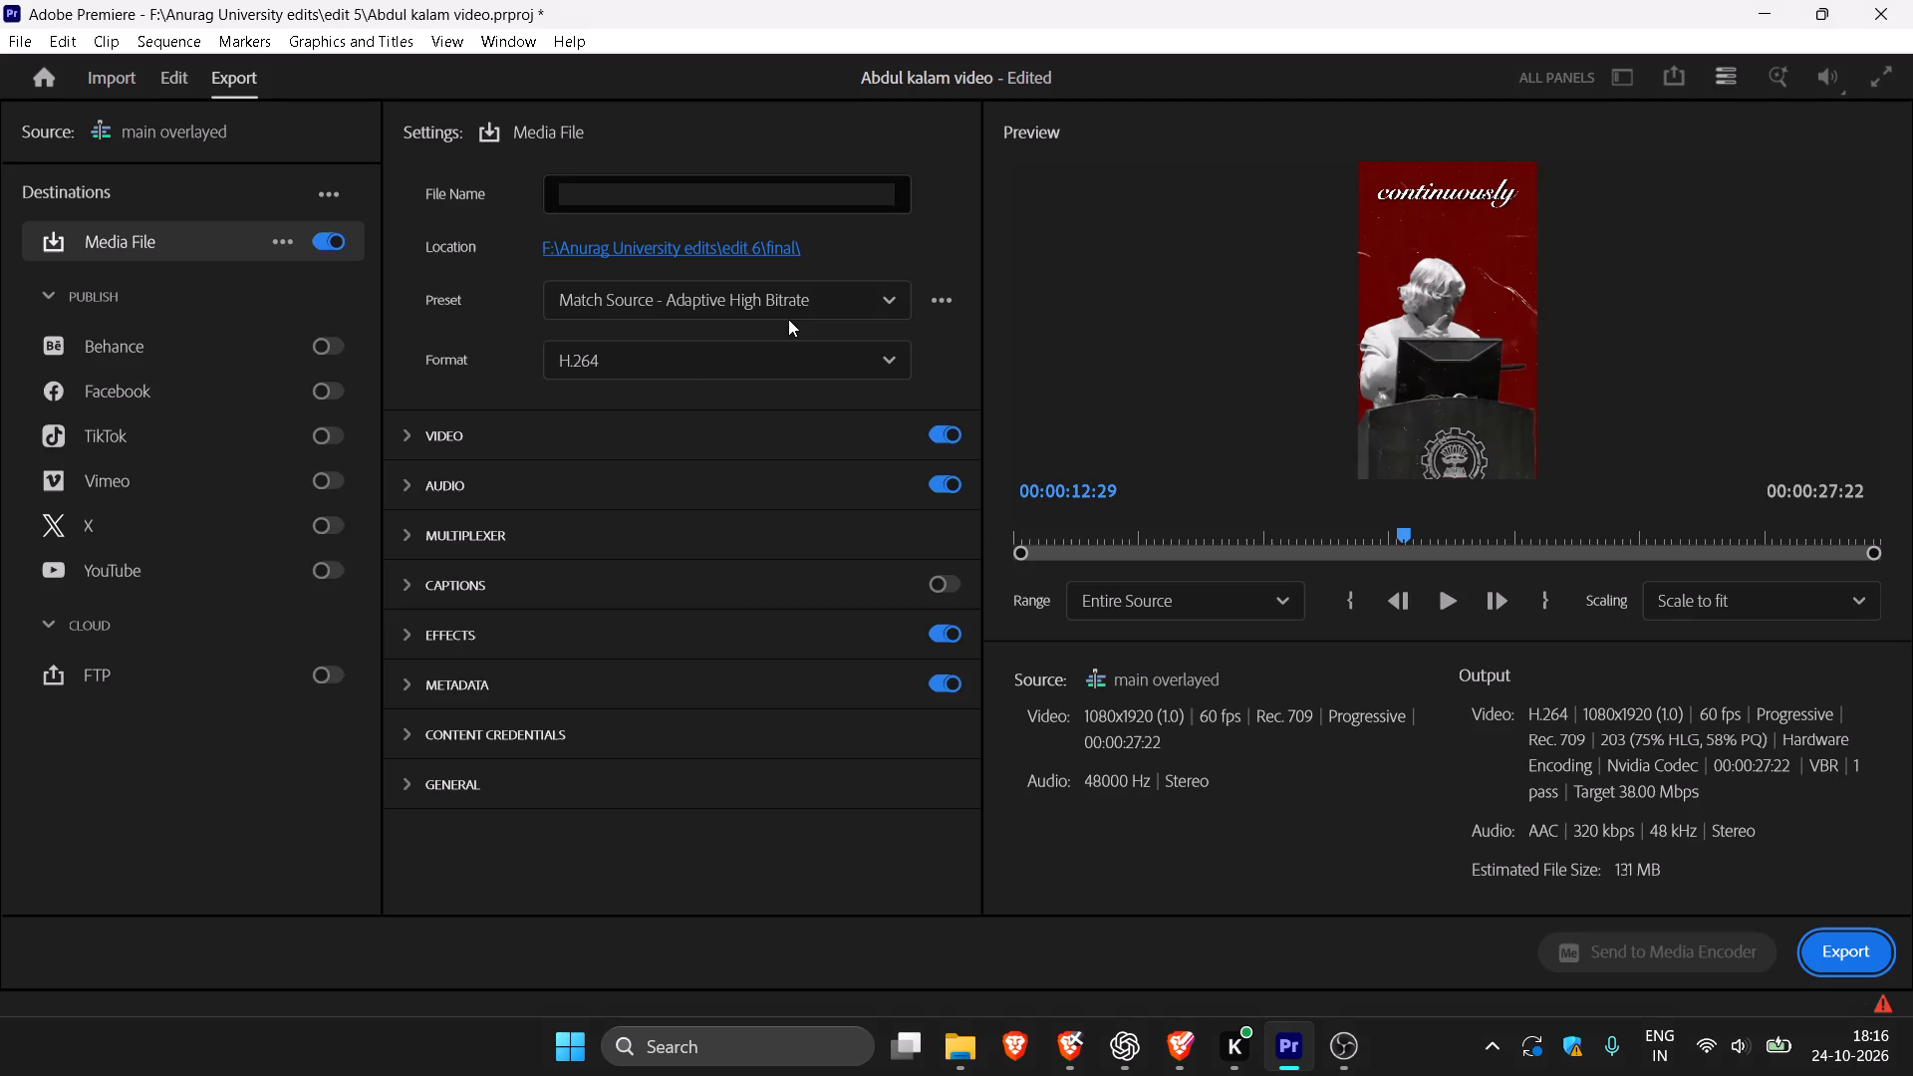
{"action": "left_click", "coordinate": [733, 247]}
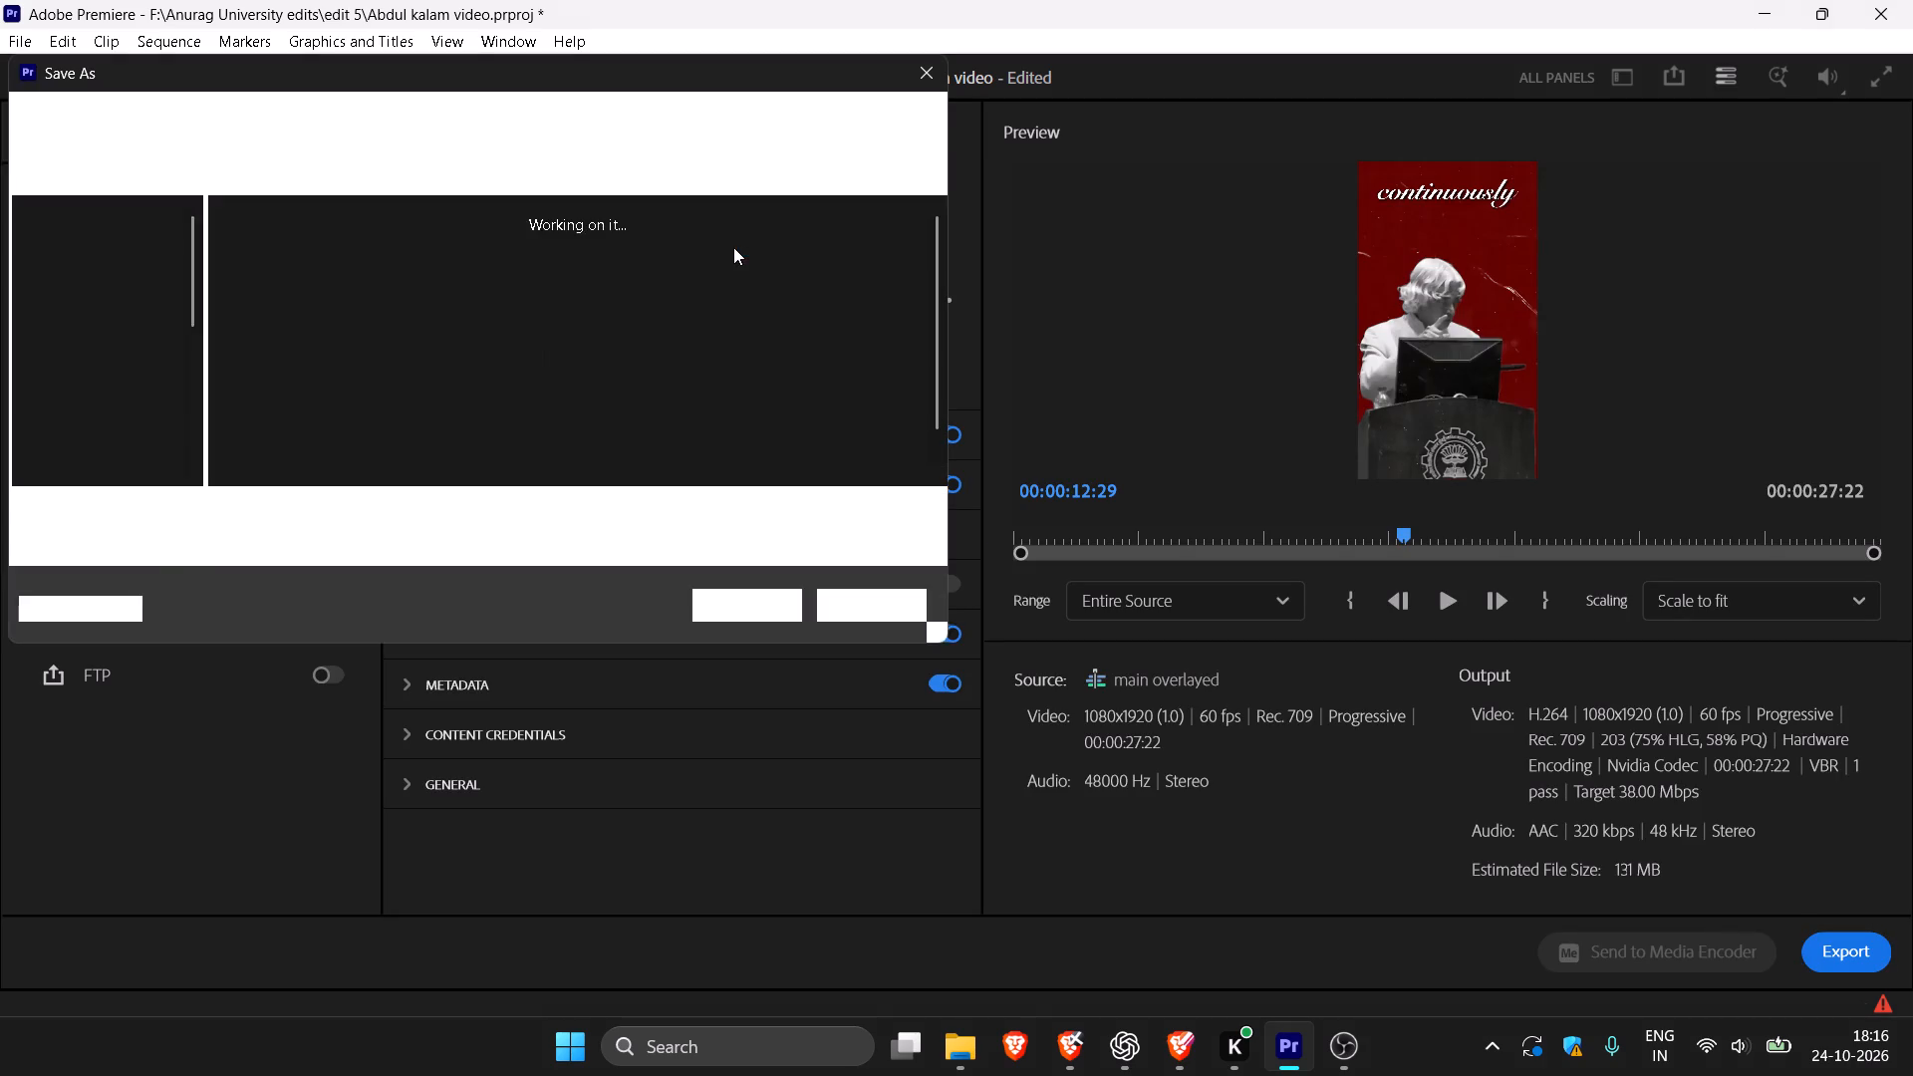
{"action": "scroll", "coordinate": [335, 410], "scroll_direction": "down", "scroll_amount": 3}
{"action": "left_click", "coordinate": [302, 408]}
{"action": "left_click", "coordinate": [320, 518]}
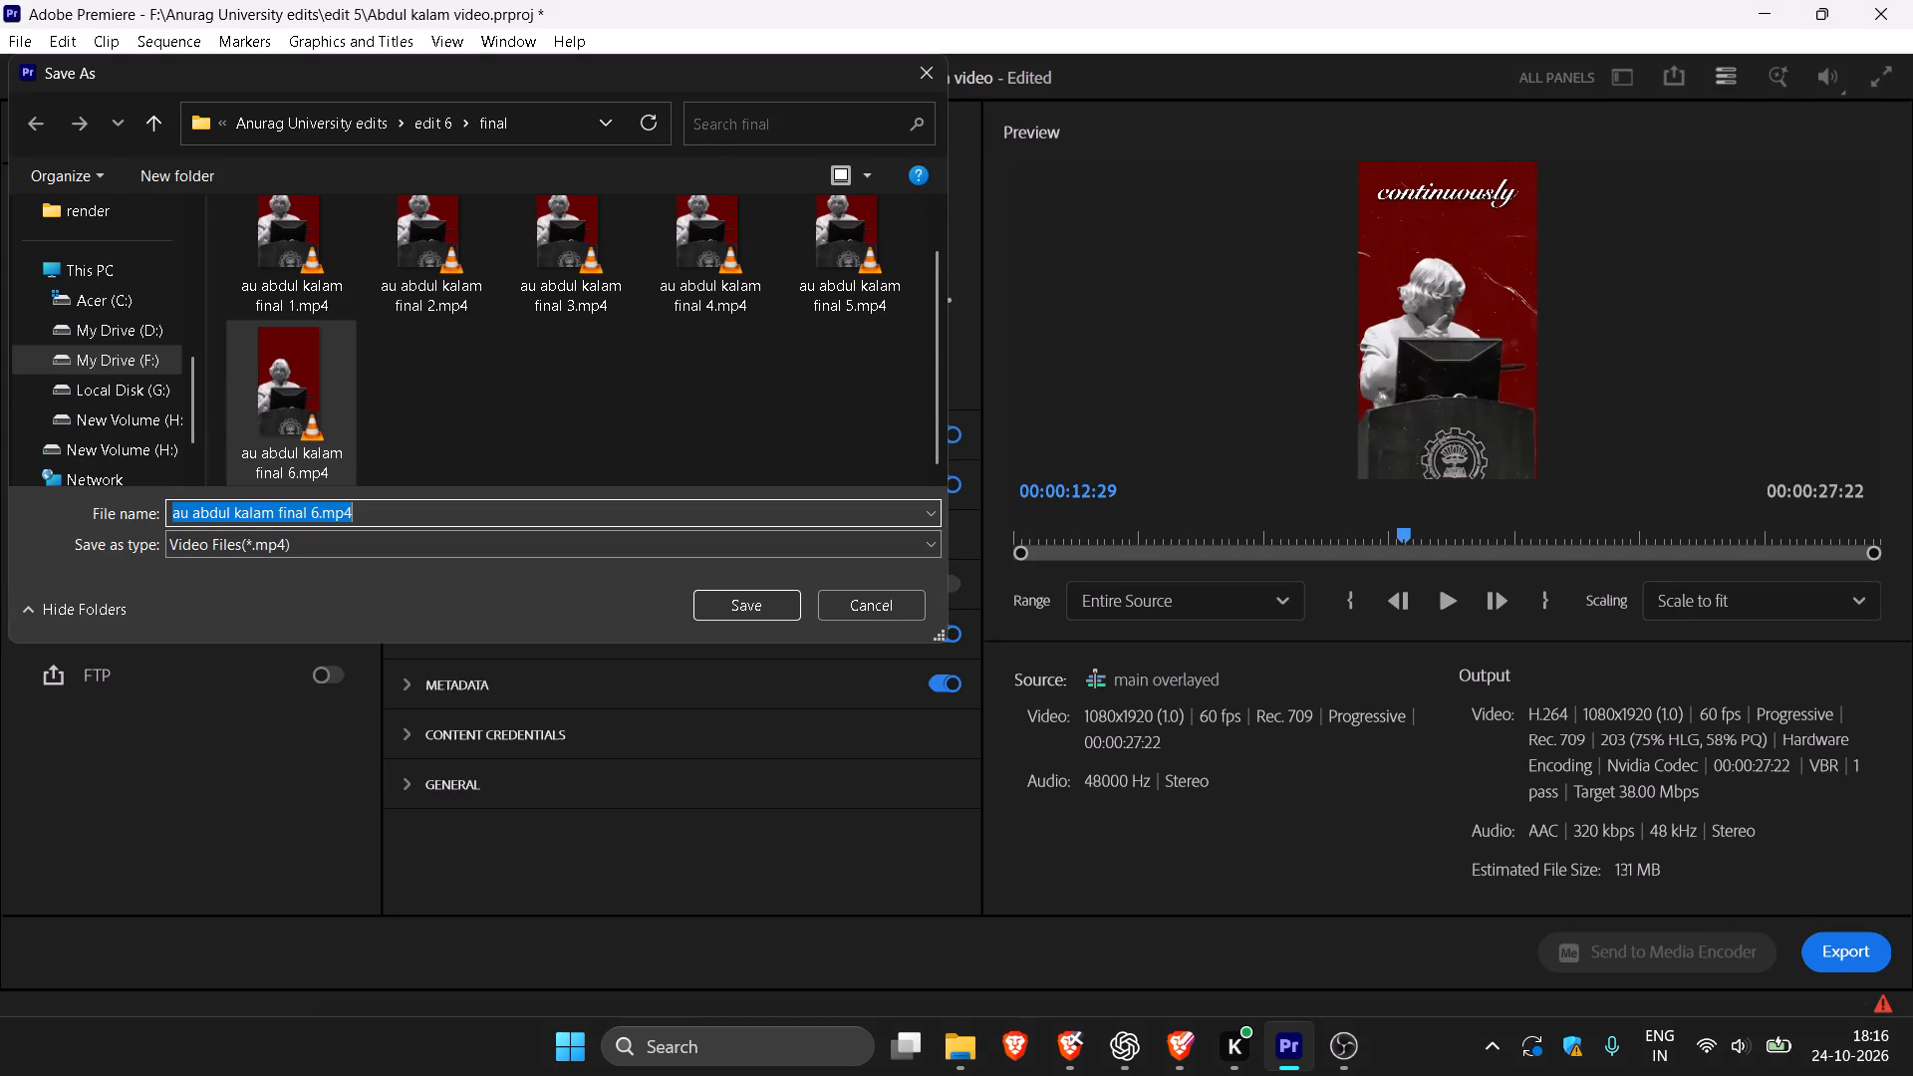
{"action": "left_click", "coordinate": [319, 508]}
{"action": "key", "text": "7"}
{"action": "key", "text": "BackSpace"}
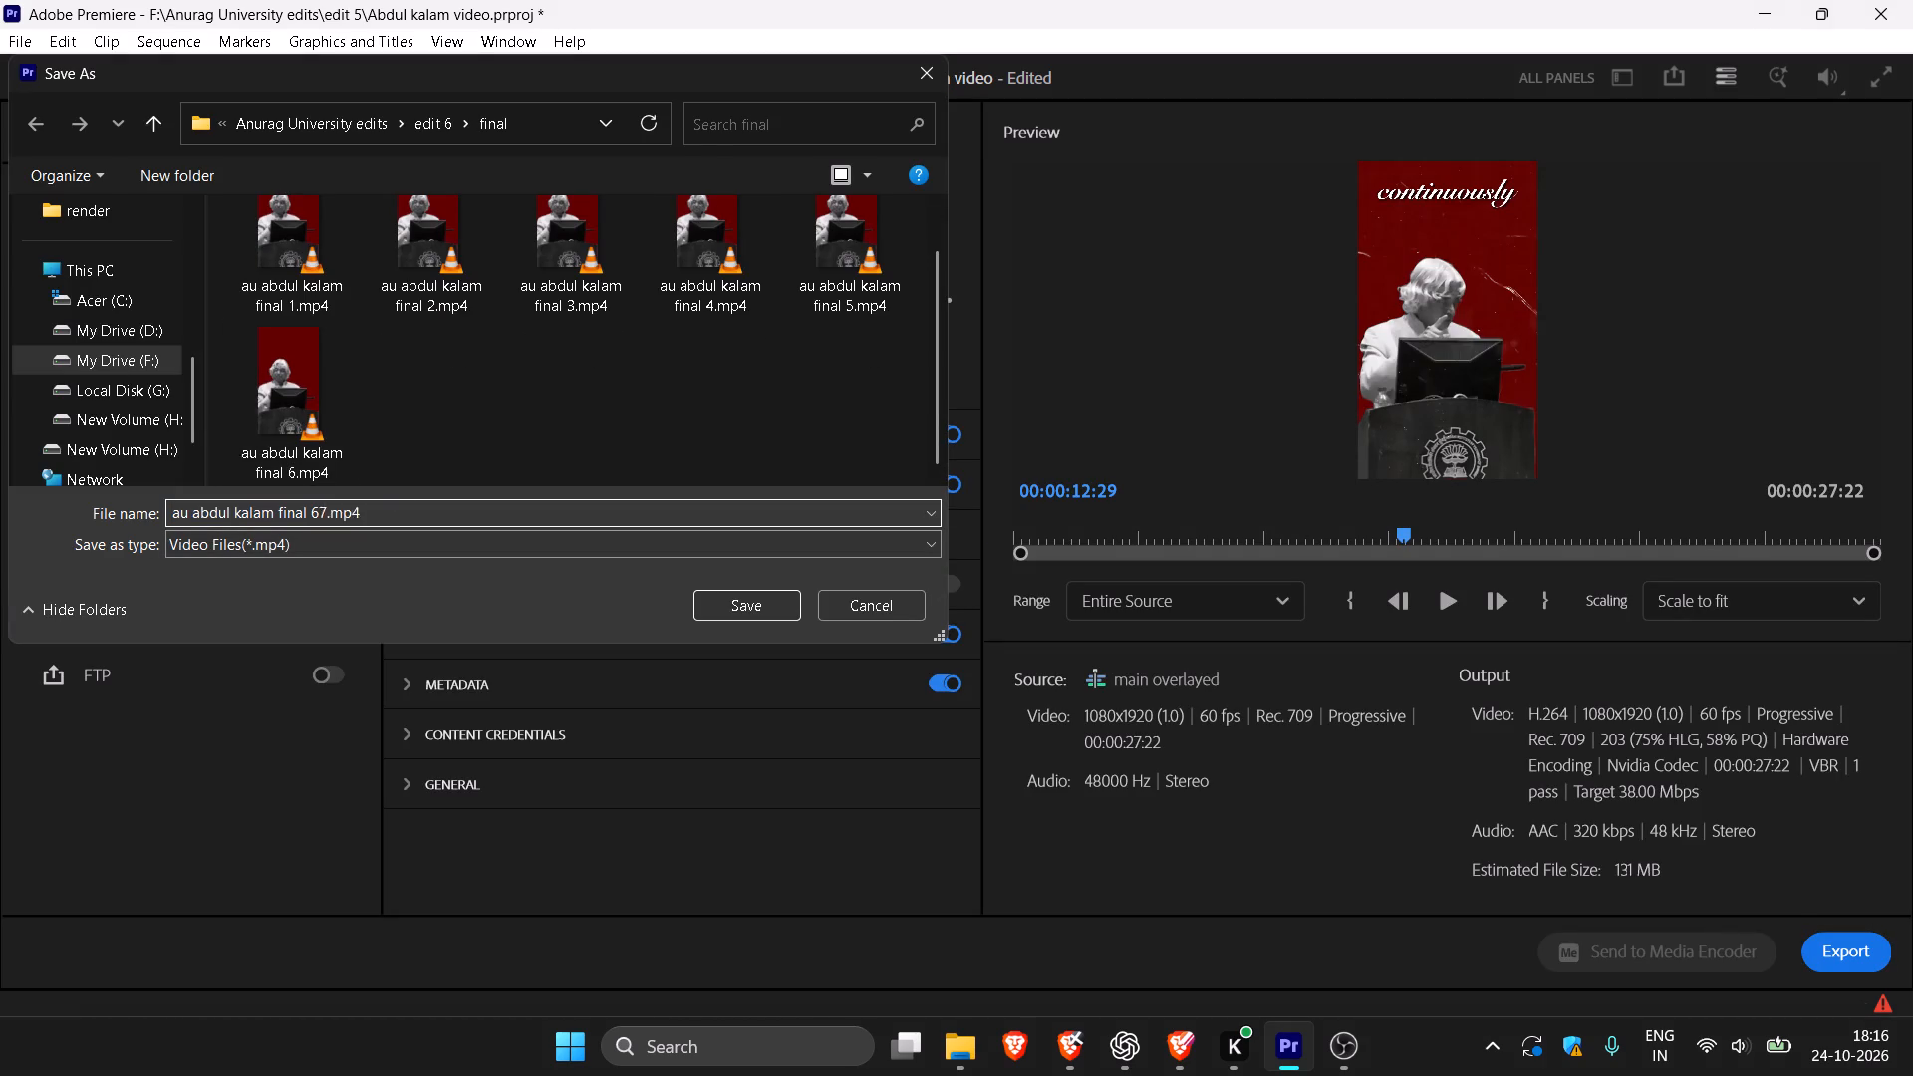
{"action": "key", "text": "BackSpace"}
{"action": "key", "text": "7"}
{"action": "key", "text": "Return"}
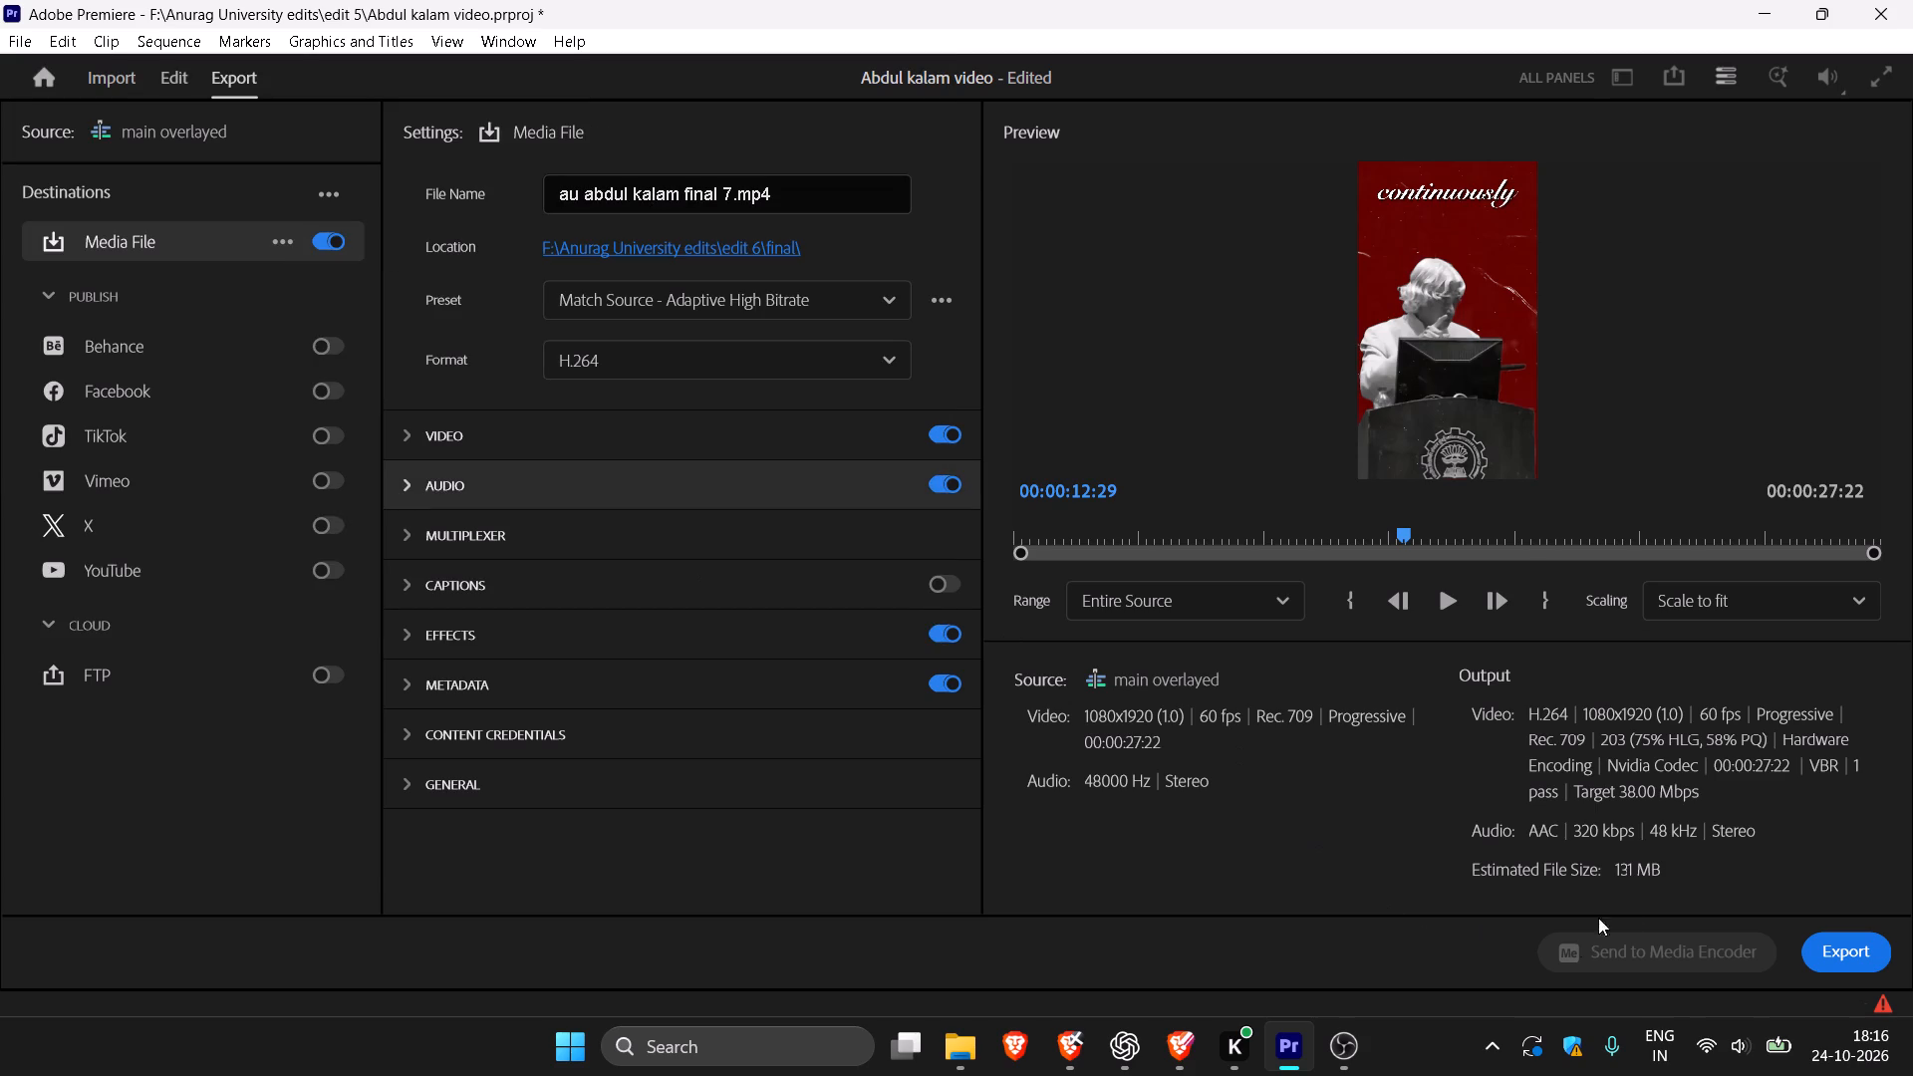
{"action": "left_click", "coordinate": [1831, 959]}
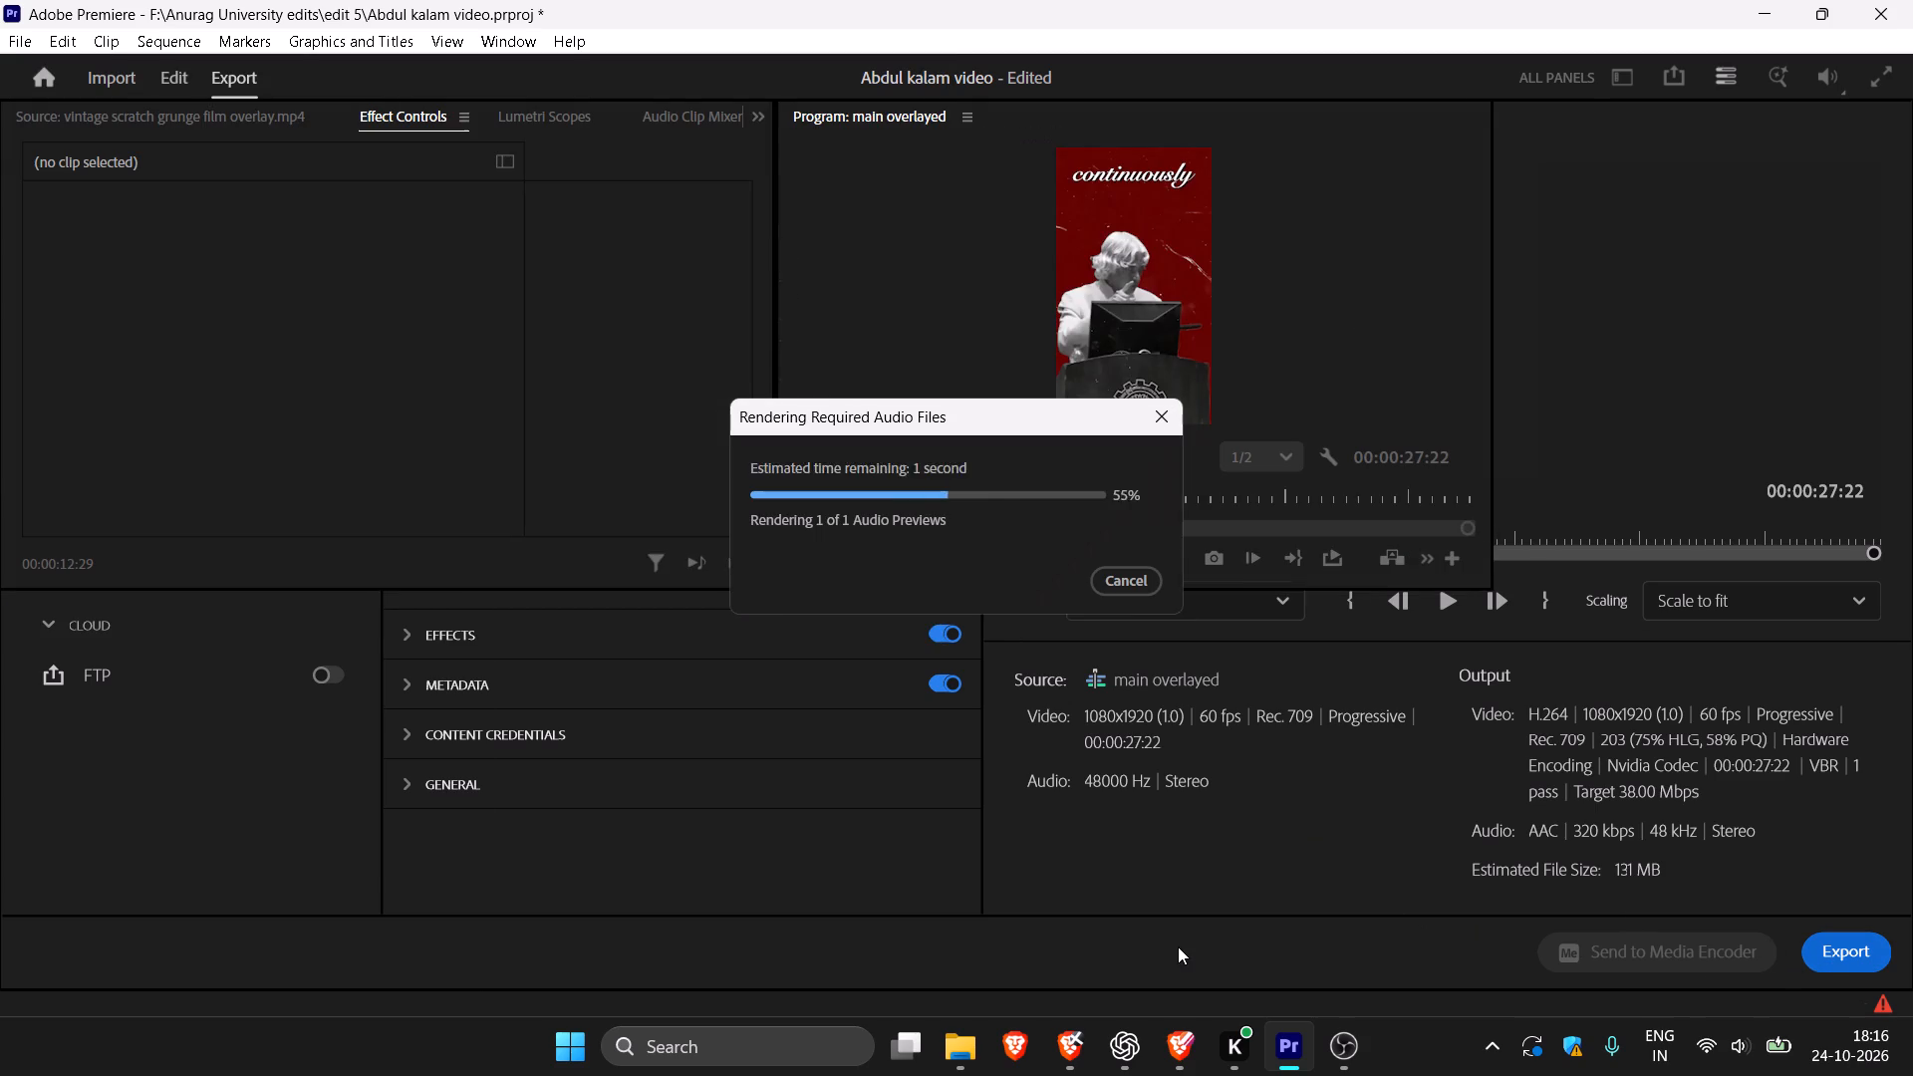
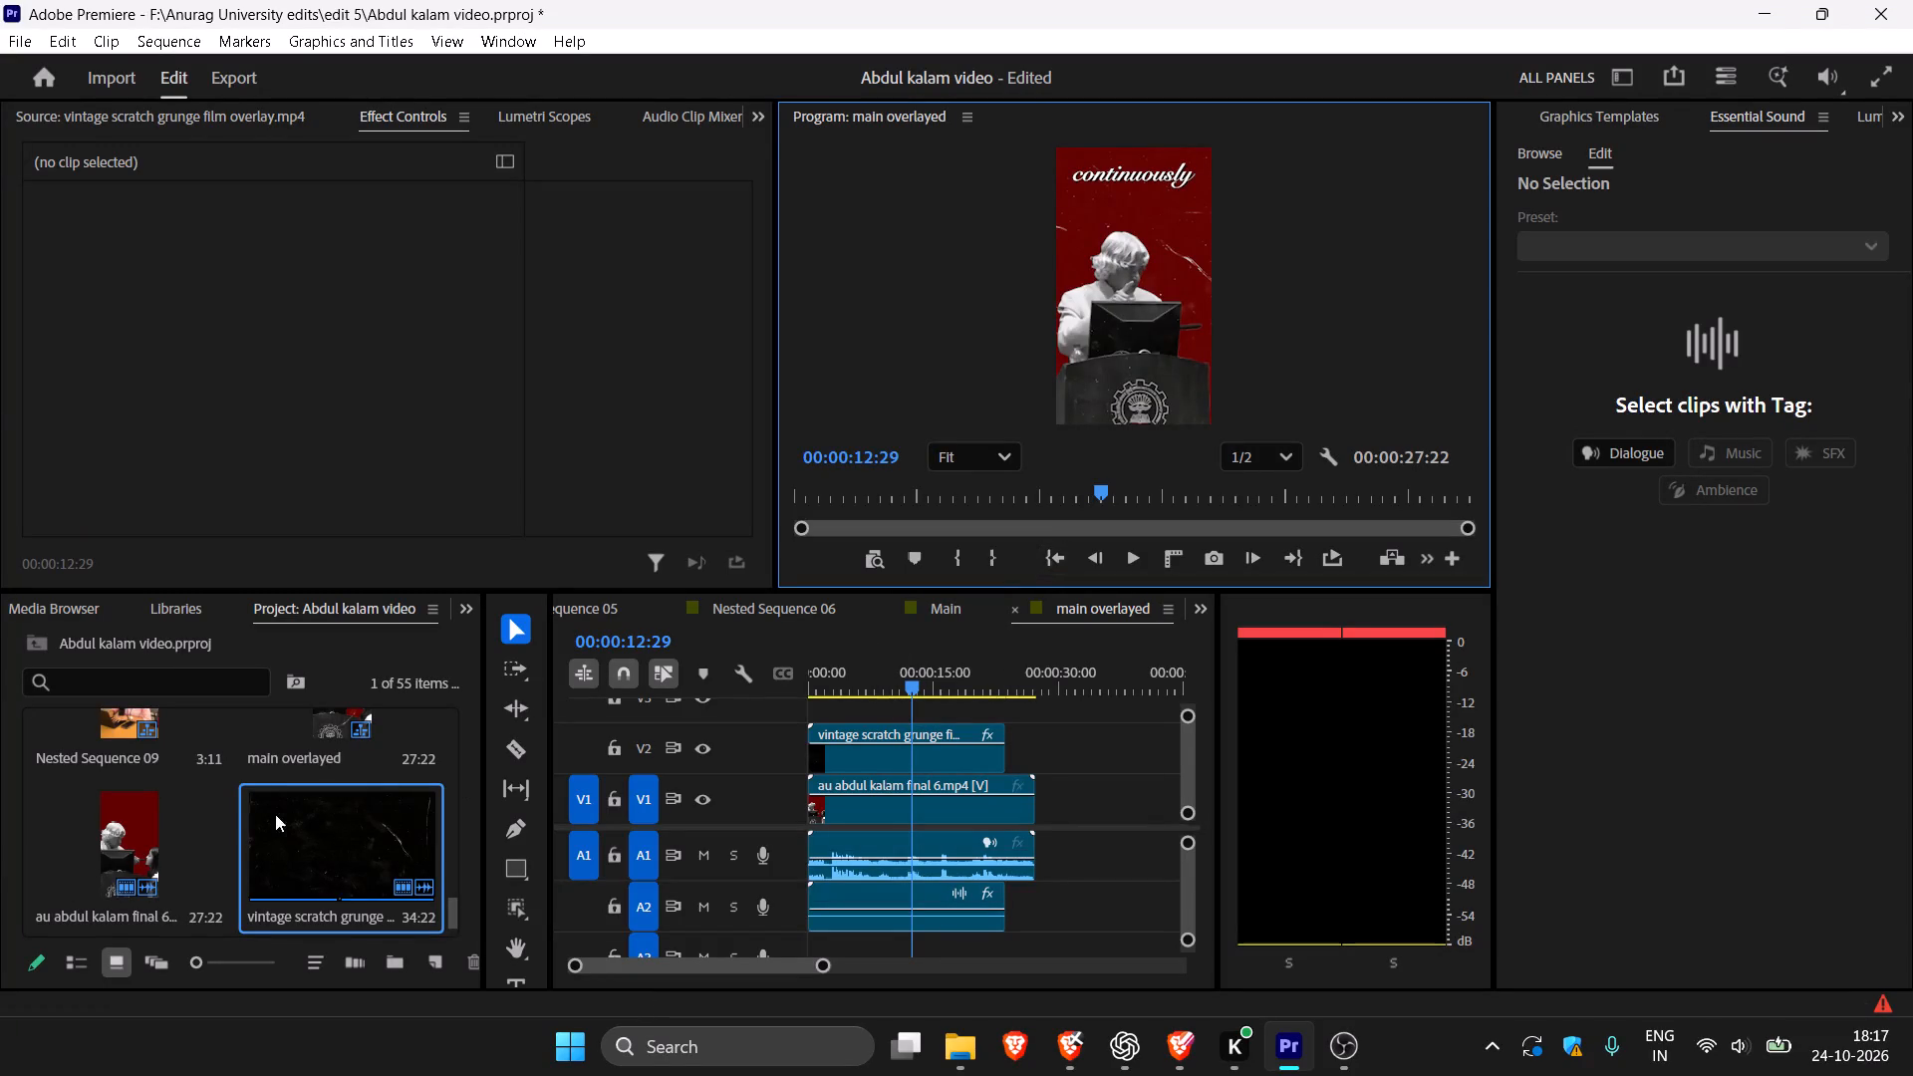
Import "trivikram edit final avsm version.mp4" from the Anurag University edits\edit 7\final folder into the project.
{"action": "double_click", "coordinate": [237, 802]}
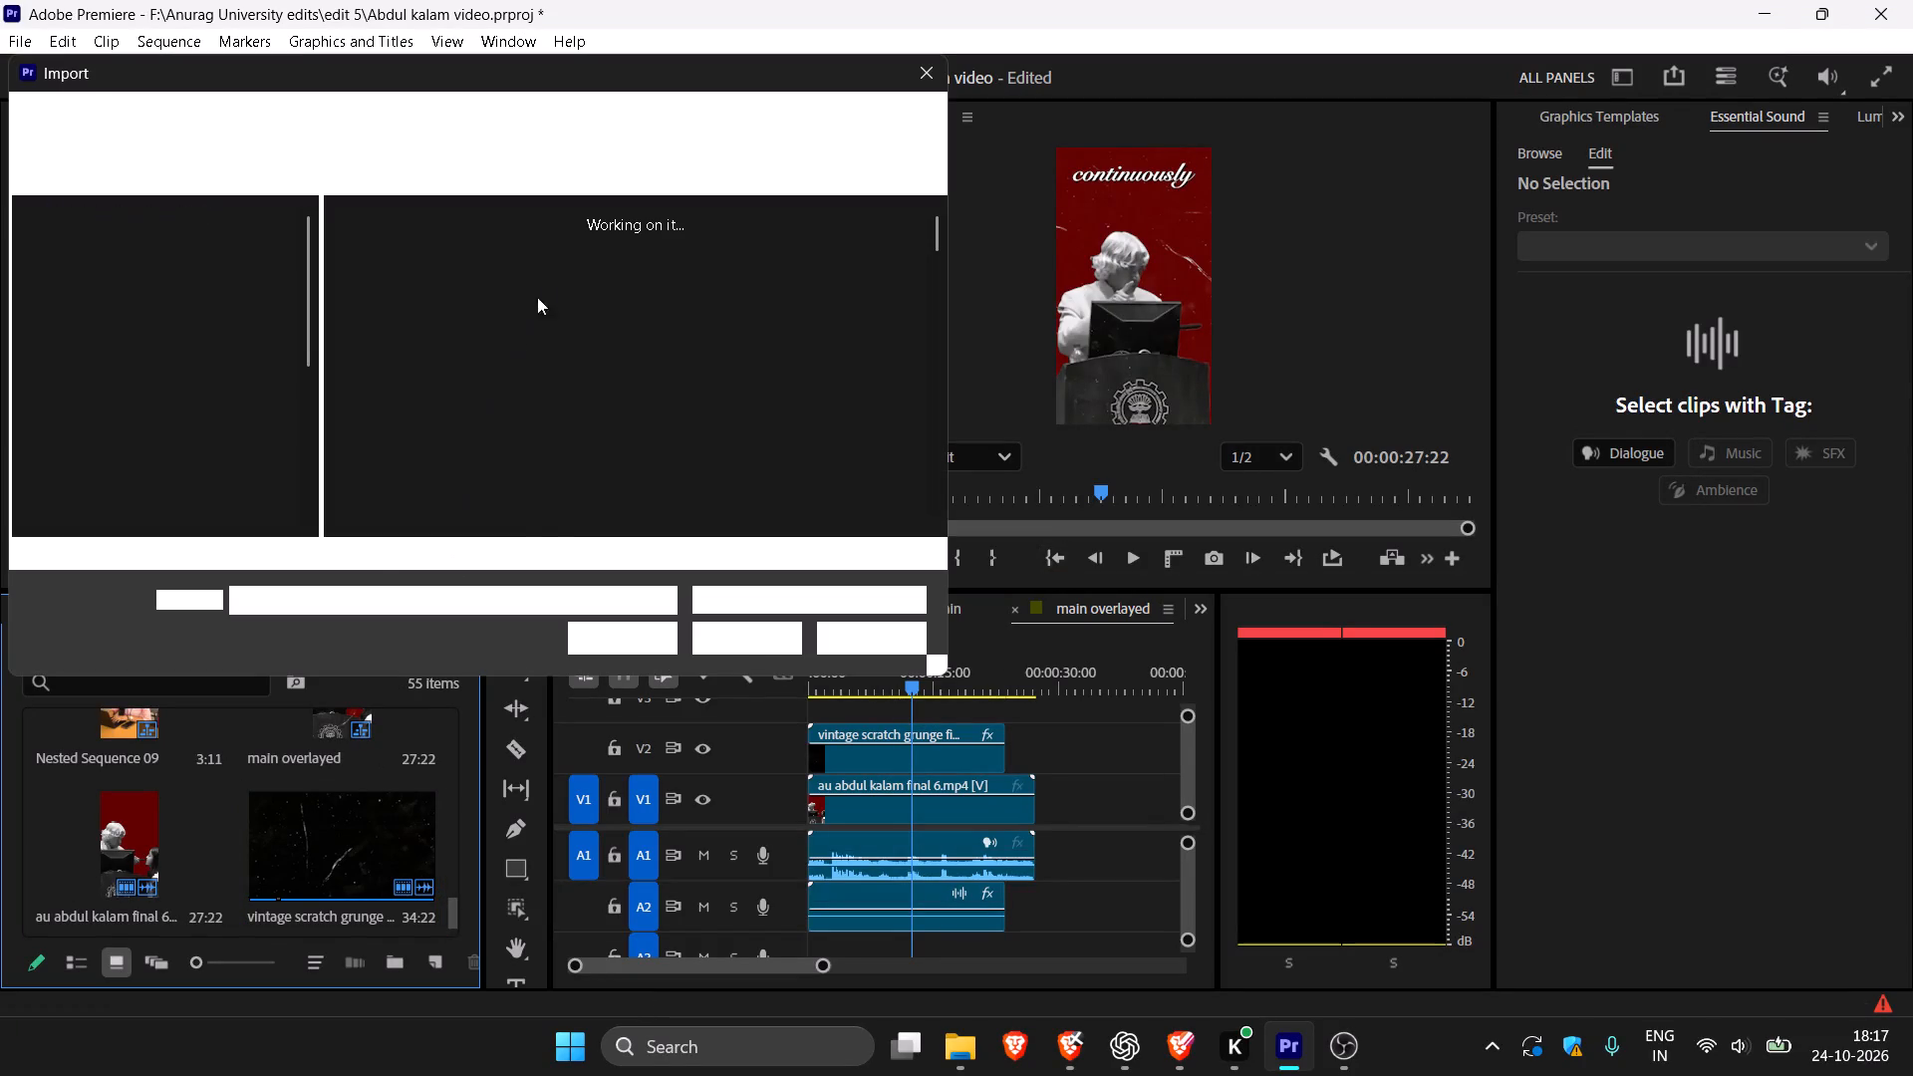
{"action": "left_click", "coordinate": [149, 274]}
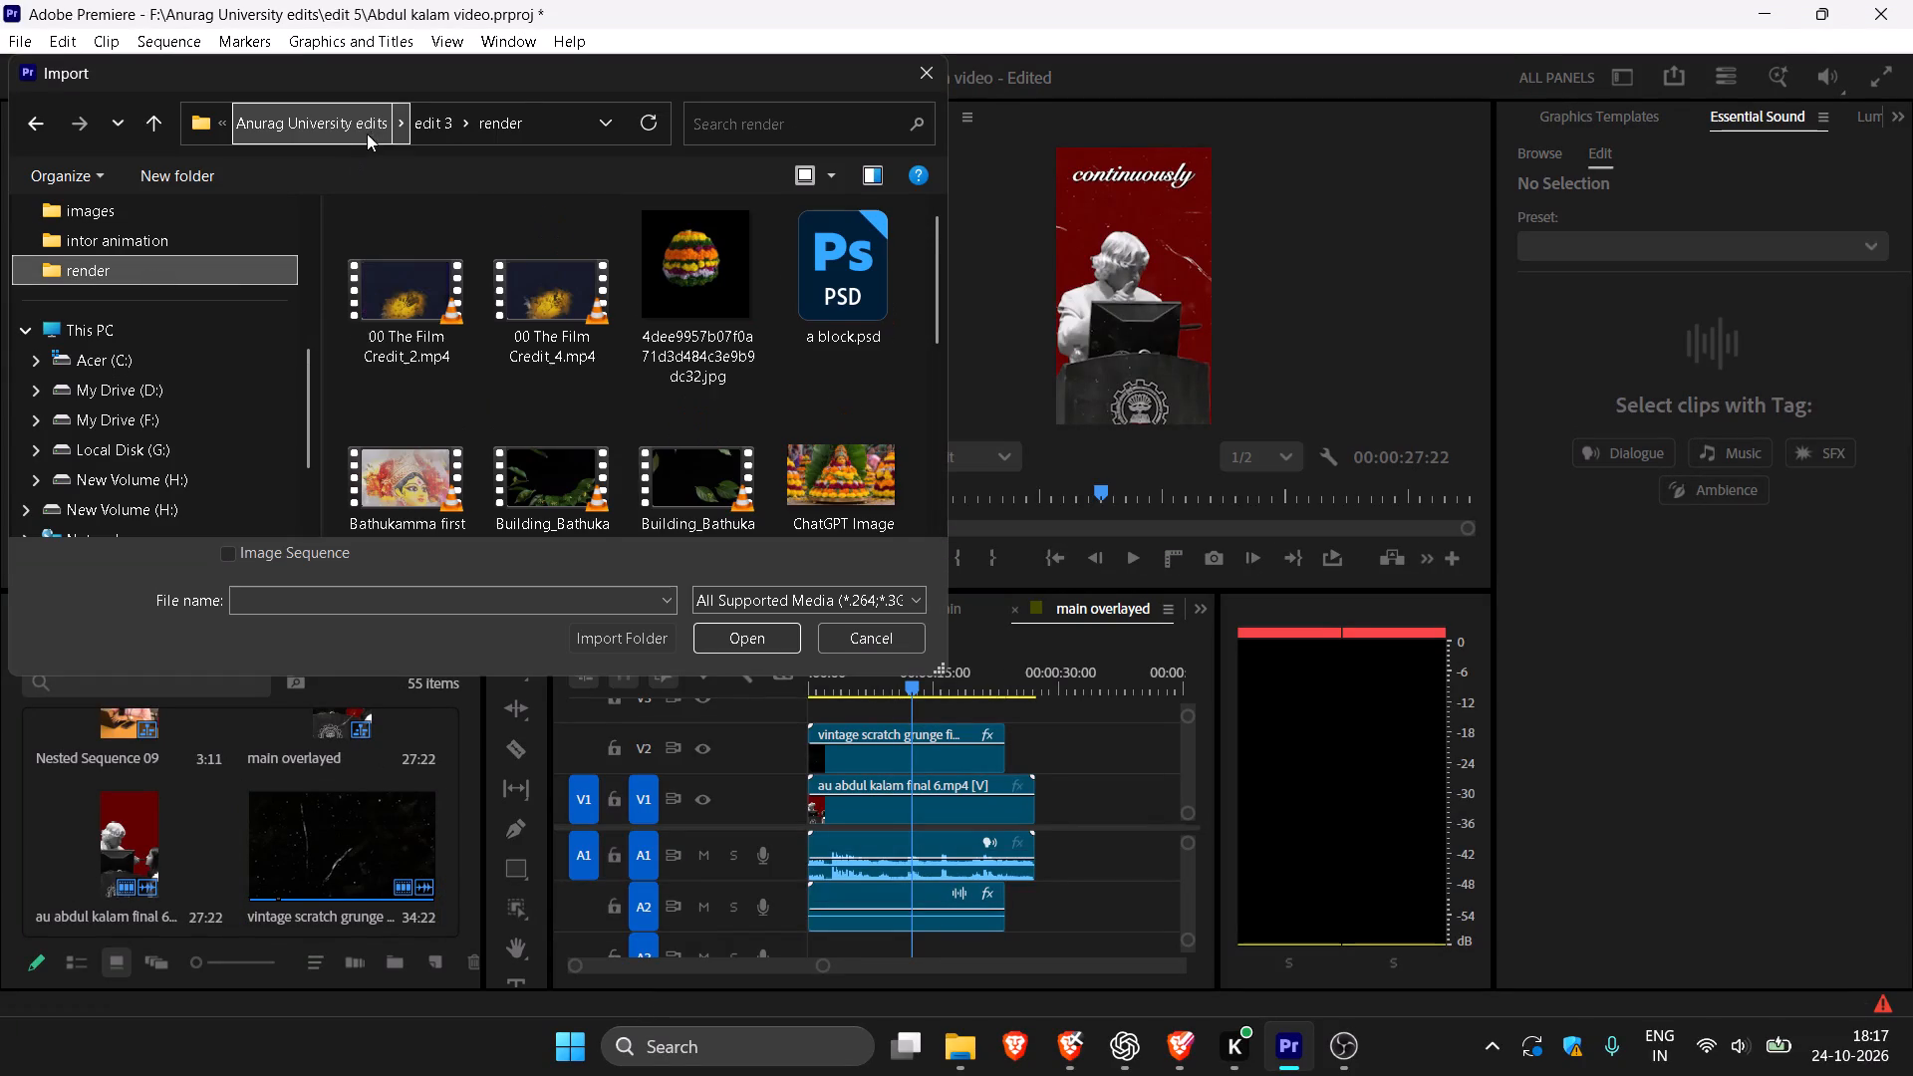
{"action": "left_click", "coordinate": [354, 125]}
{"action": "left_click", "coordinate": [430, 384]}
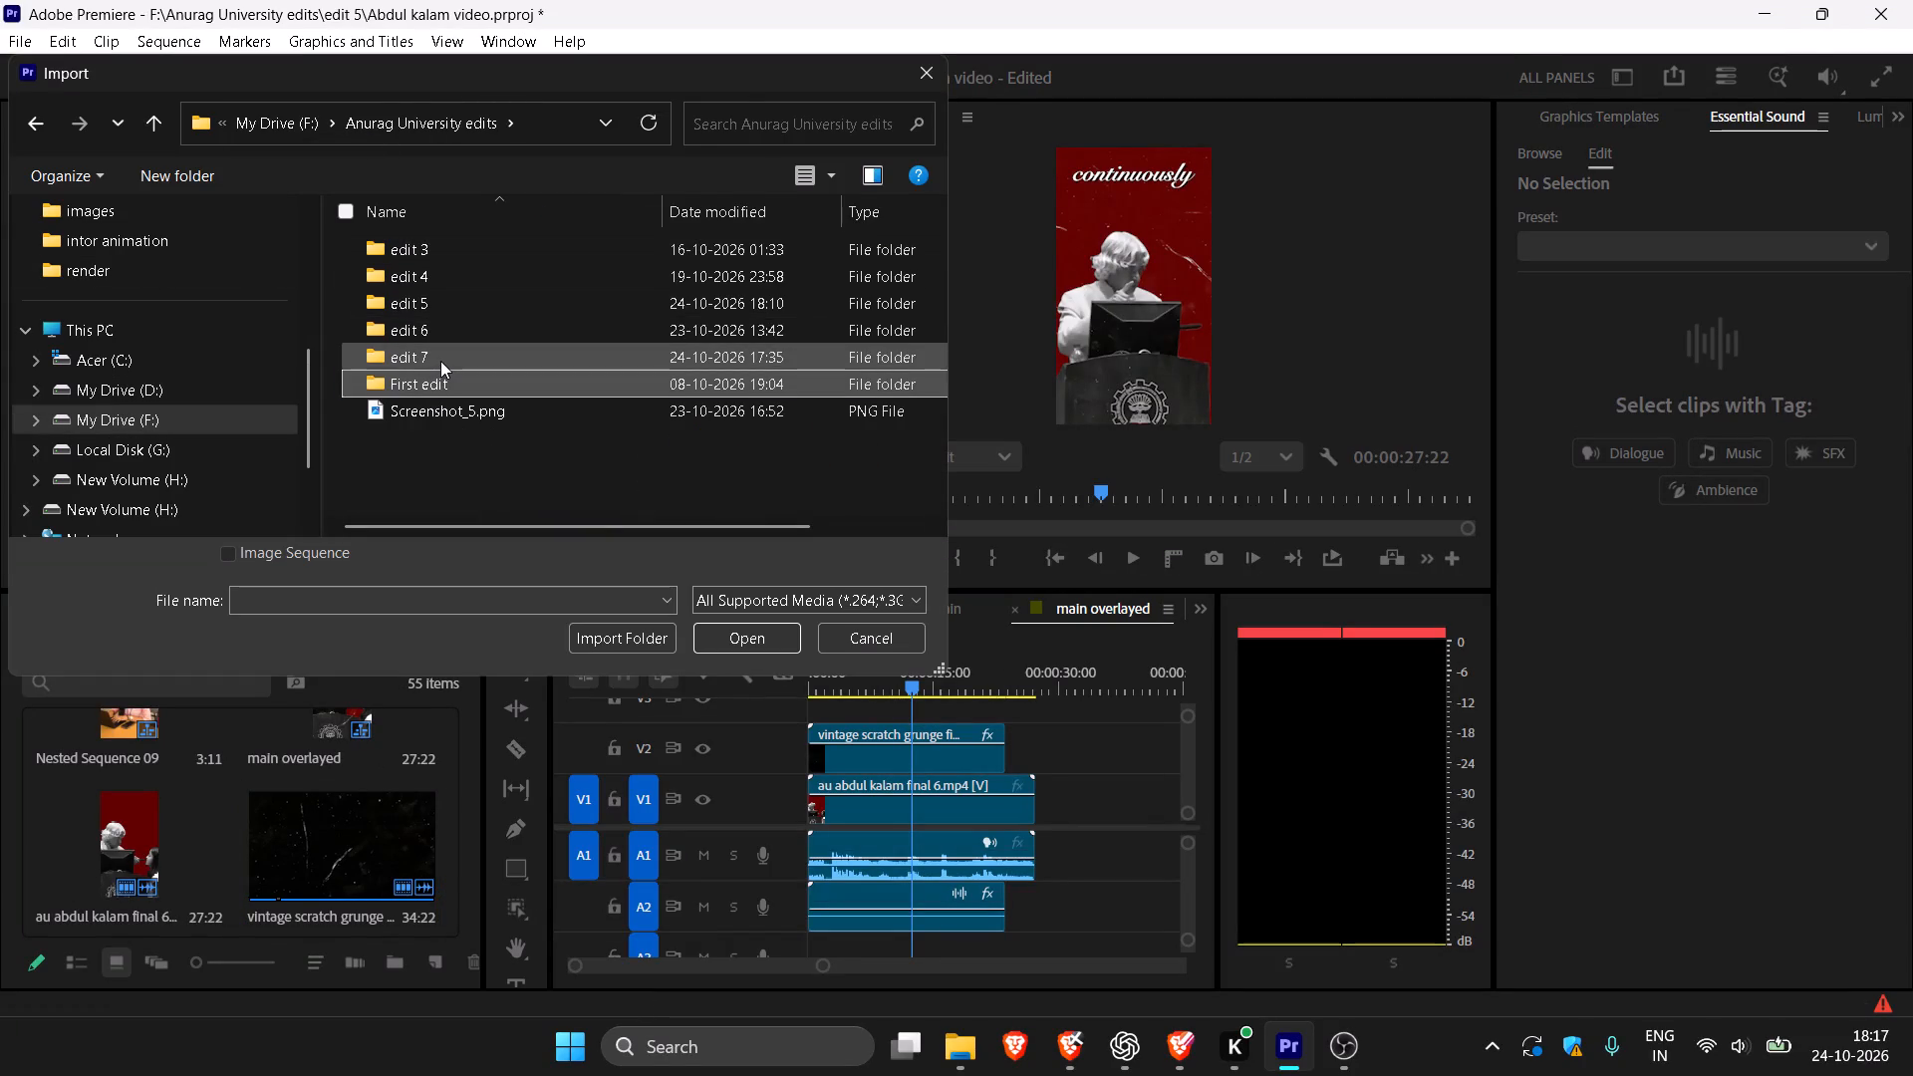
{"action": "double_click", "coordinate": [440, 361]}
{"action": "double_click", "coordinate": [516, 277]}
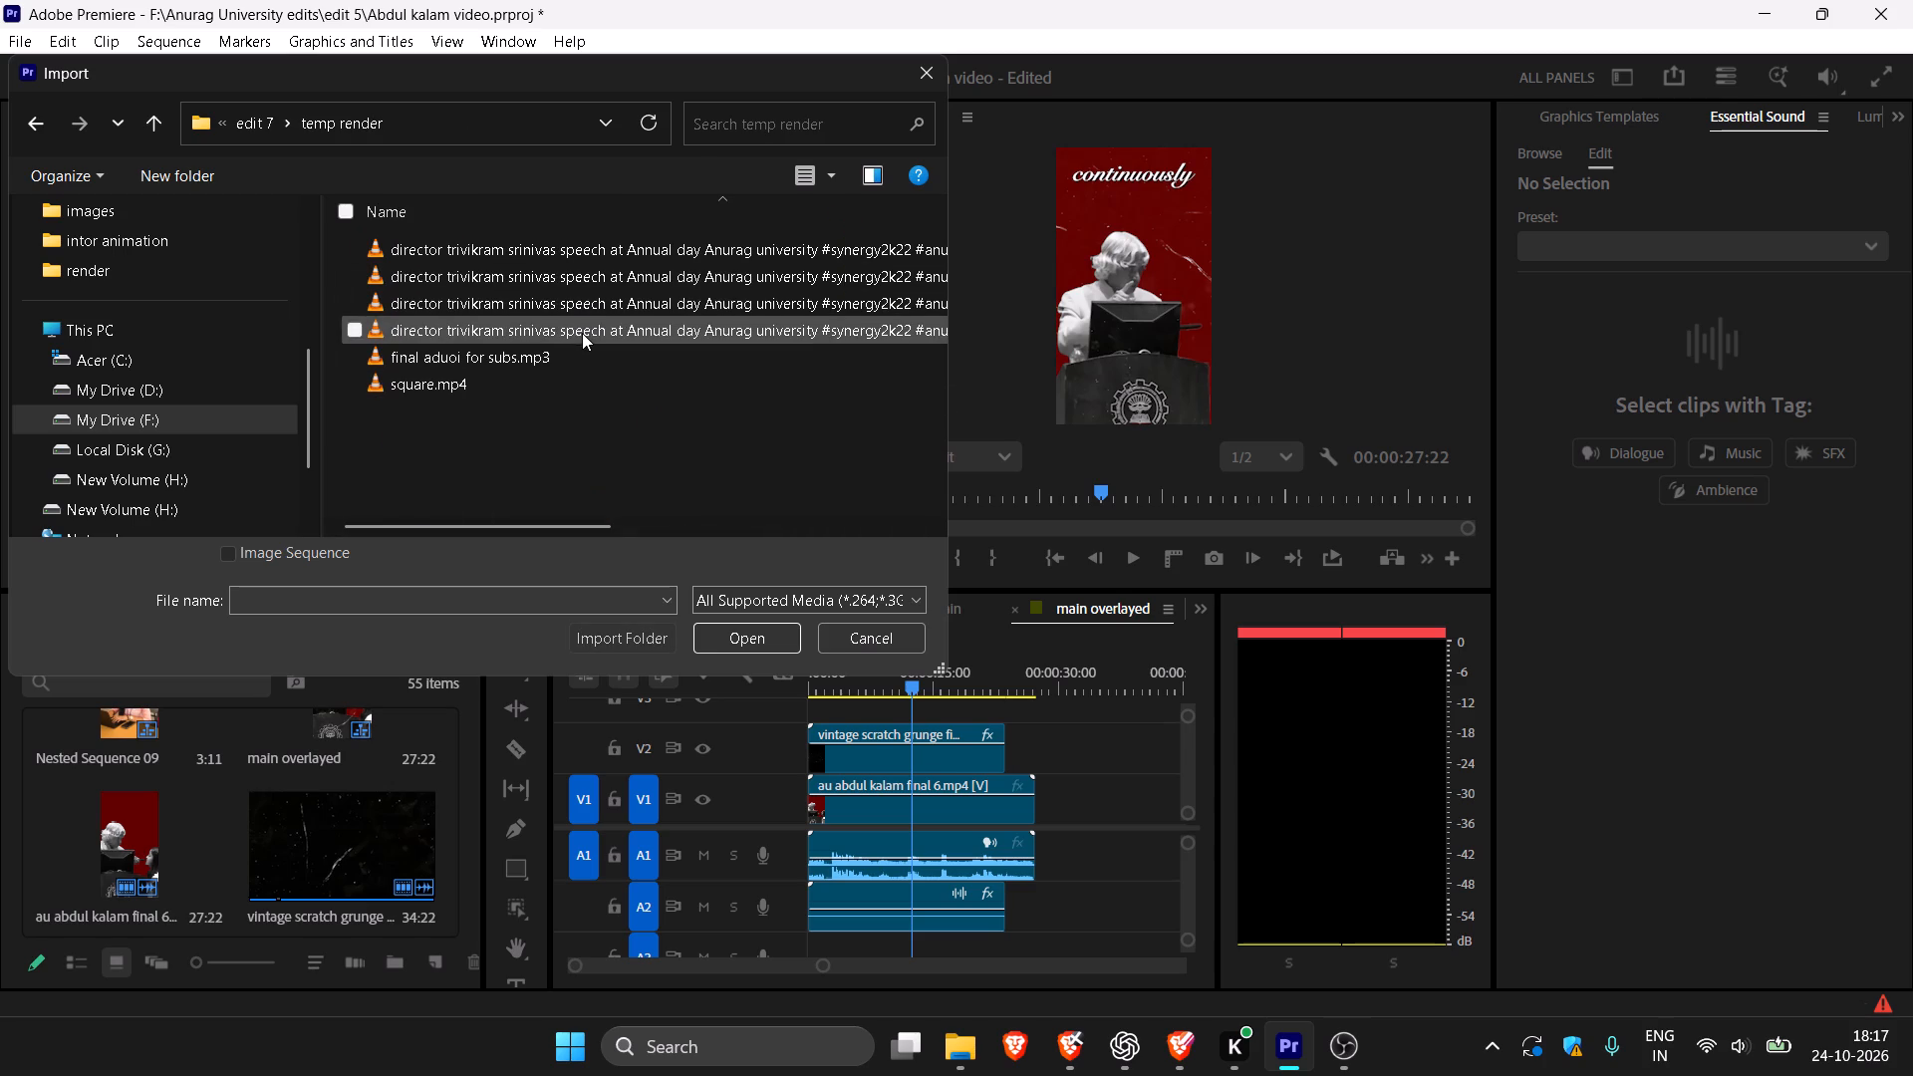
{"action": "left_click_drag", "start_coordinate": [540, 524], "coordinate": [464, 513]}
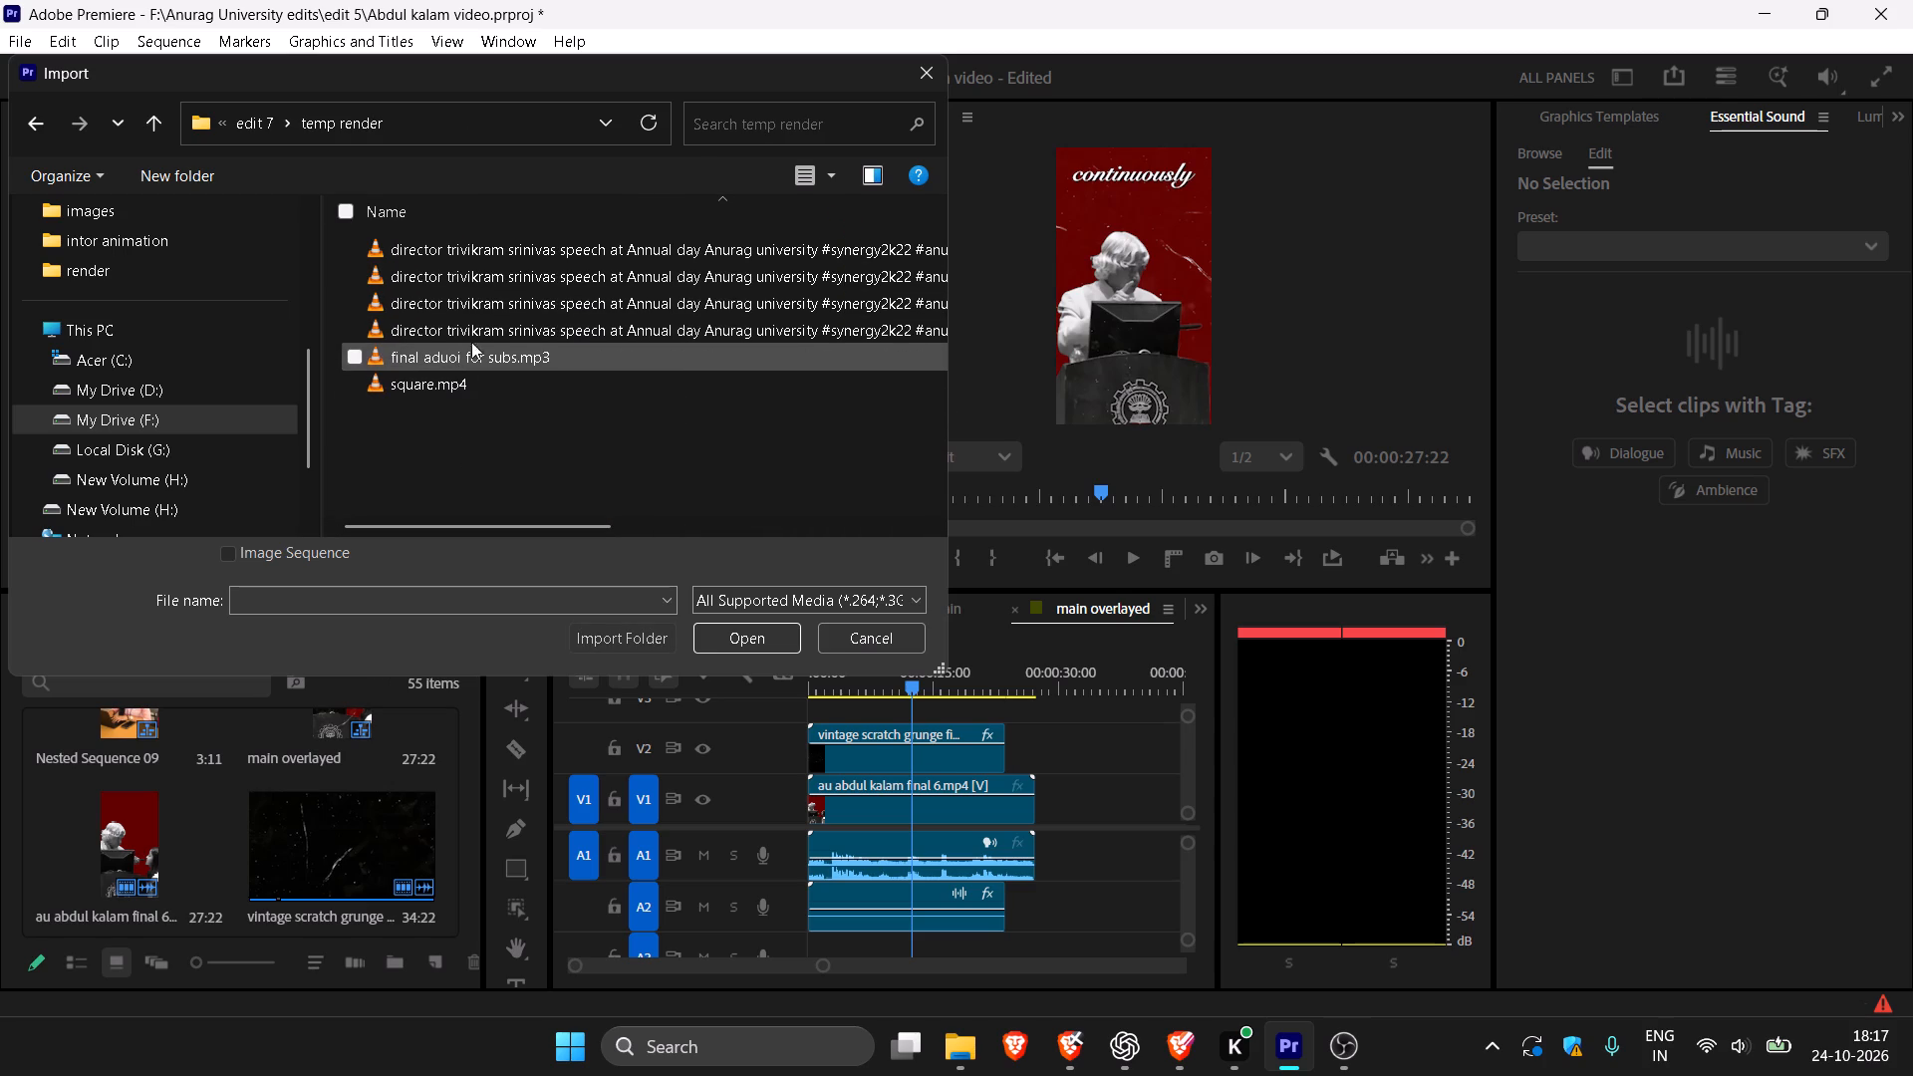
{"action": "left_click", "coordinate": [327, 124]}
{"action": "left_click", "coordinate": [271, 120]}
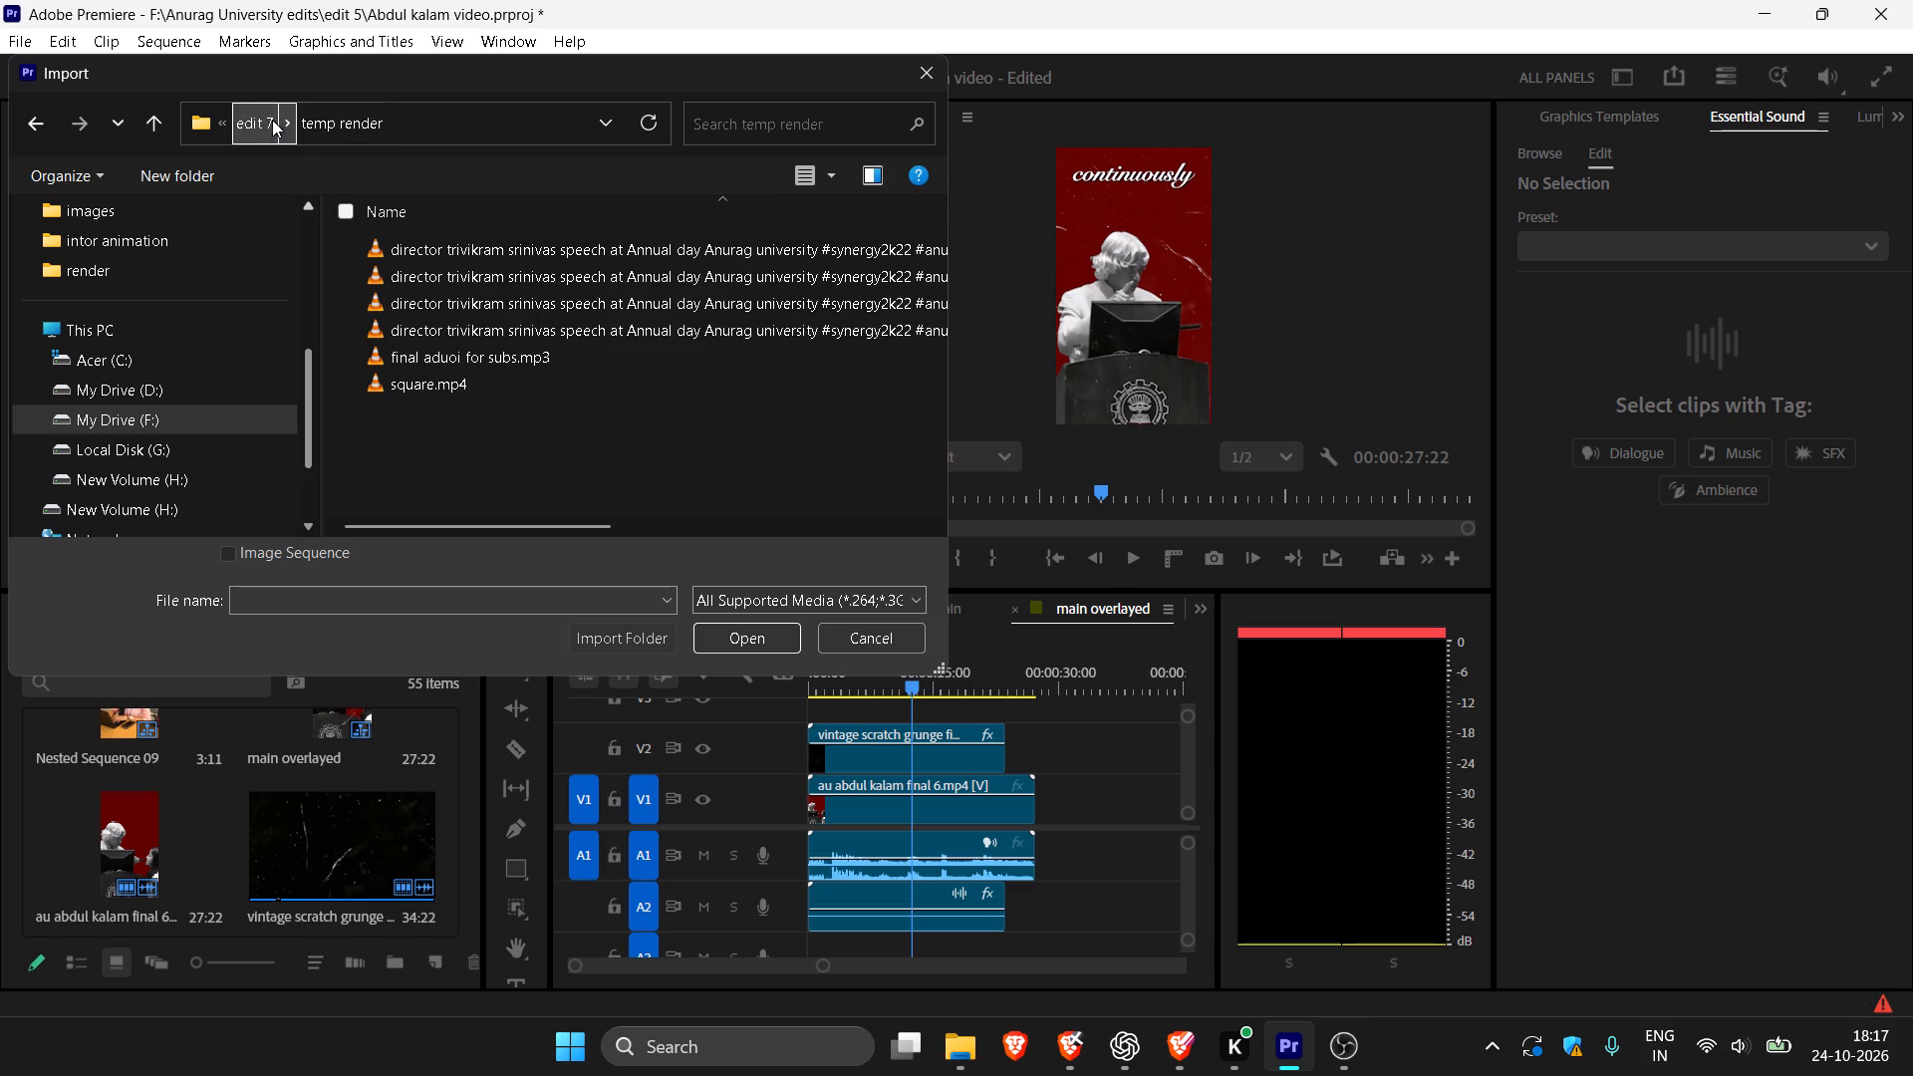
{"action": "double_click", "coordinate": [404, 288]}
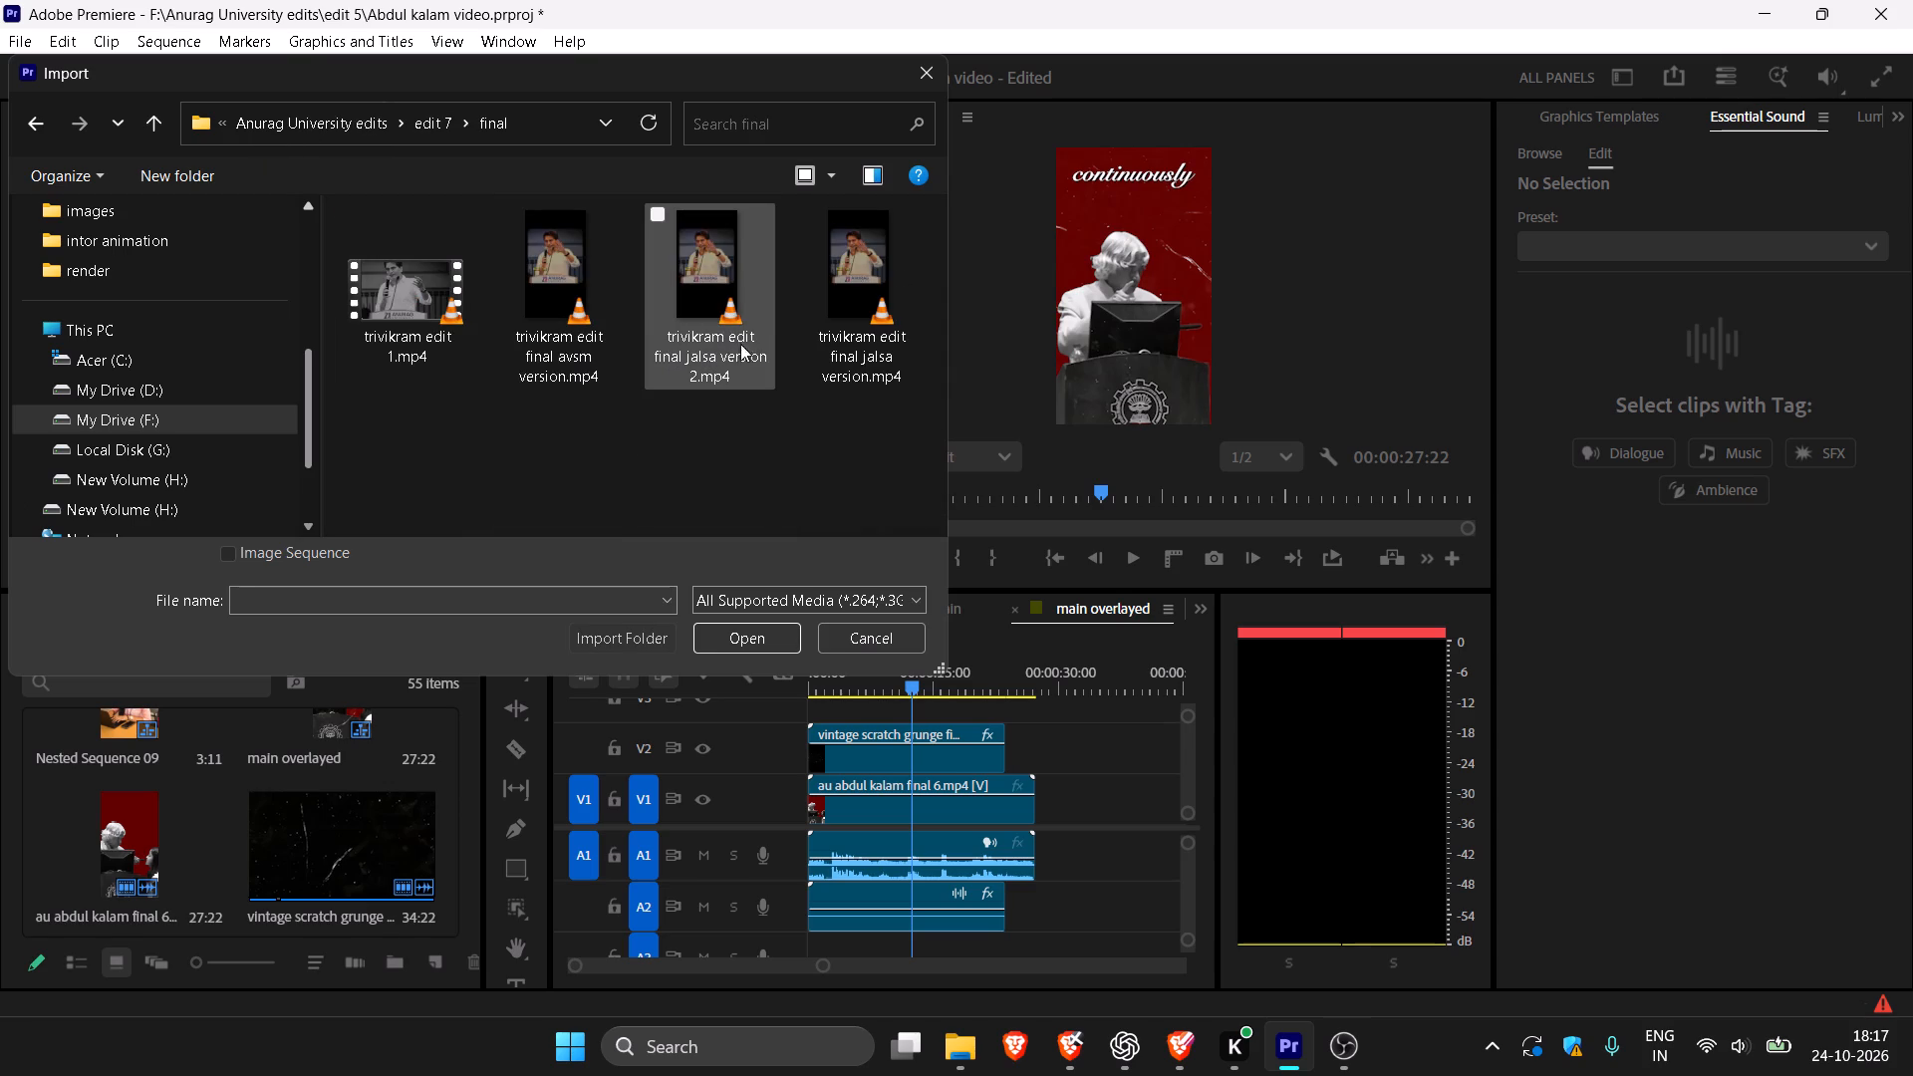
{"action": "double_click", "coordinate": [608, 346]}
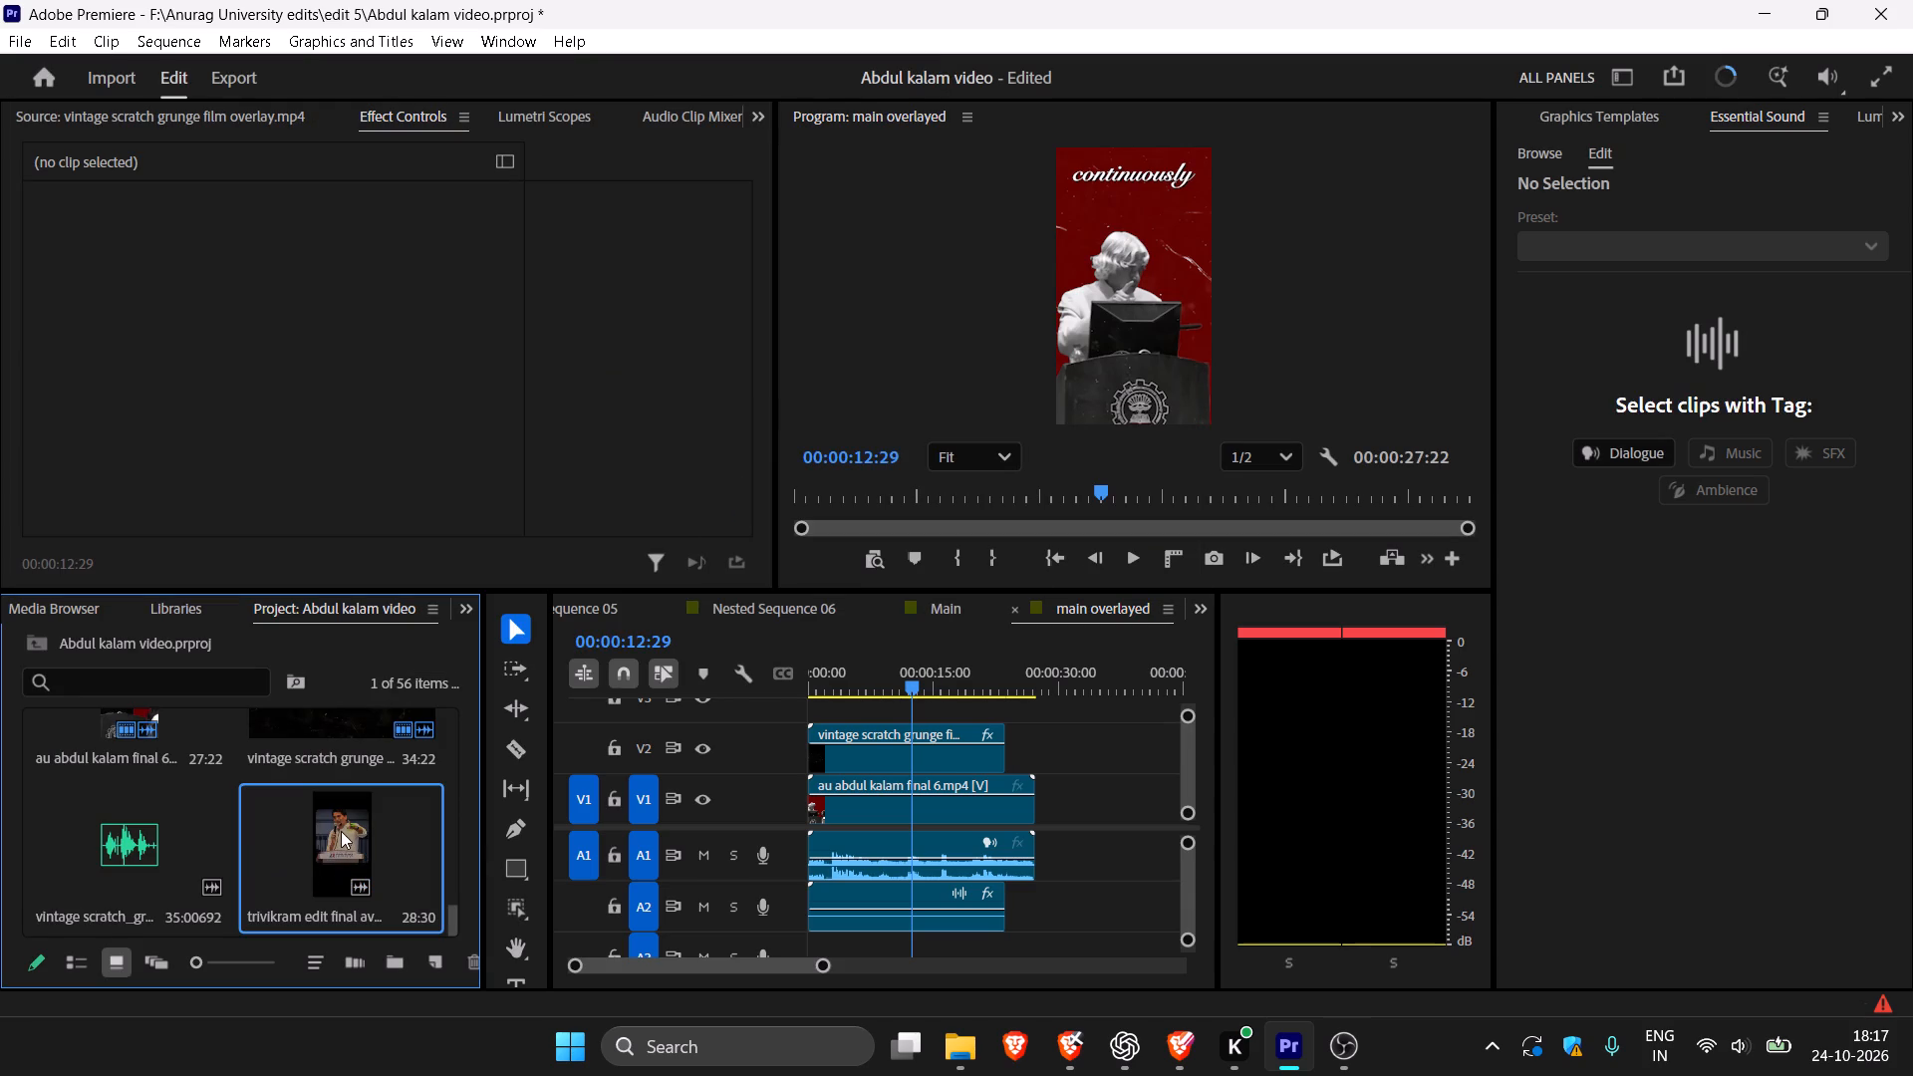
Overwrite the Abdul Kalam clip on V1 with the trivikram avsm version clip, placed at the sequence start beneath the grunge overlay.
{"action": "left_click_drag", "start_coordinate": [341, 831], "coordinate": [426, 828]}
{"action": "left_click_drag", "start_coordinate": [334, 819], "coordinate": [935, 840]}
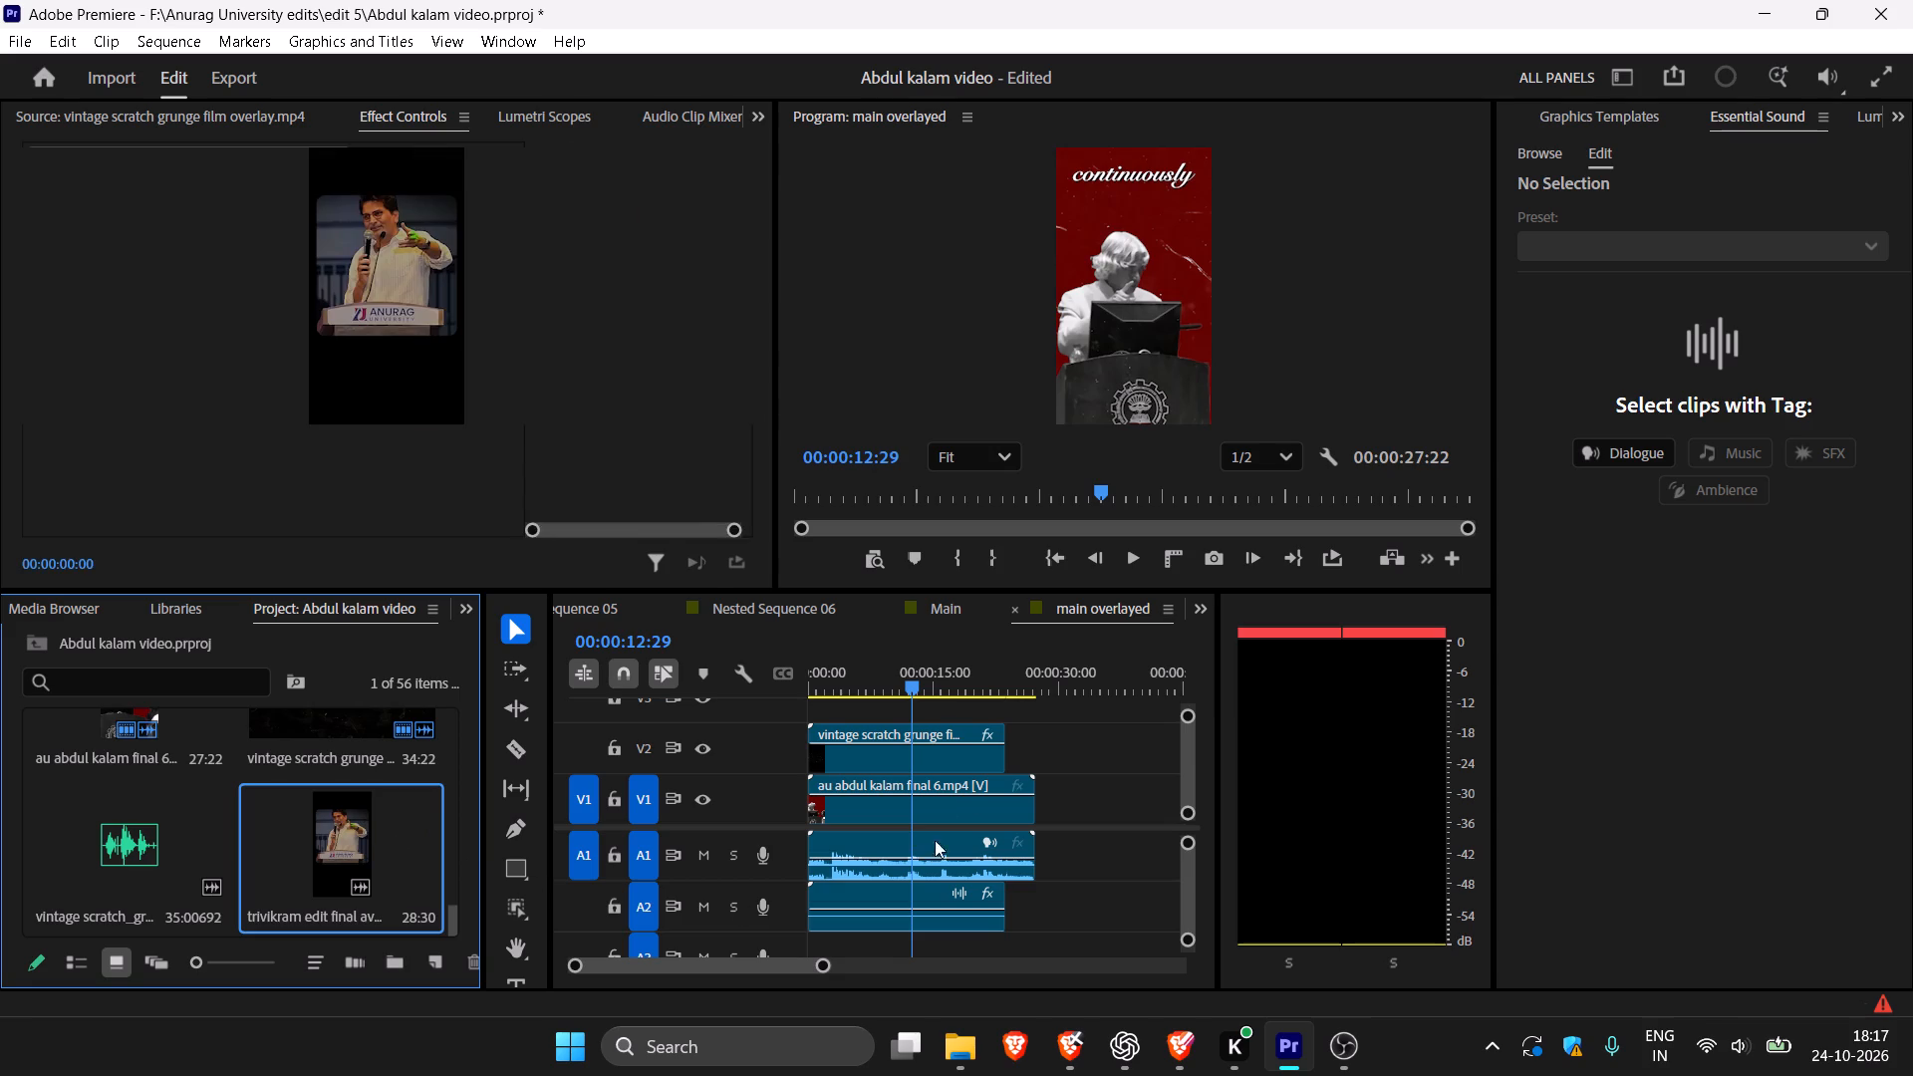
{"action": "left_click_drag", "start_coordinate": [935, 840], "coordinate": [385, 849]}
{"action": "left_click_drag", "start_coordinate": [353, 839], "coordinate": [1042, 802]}
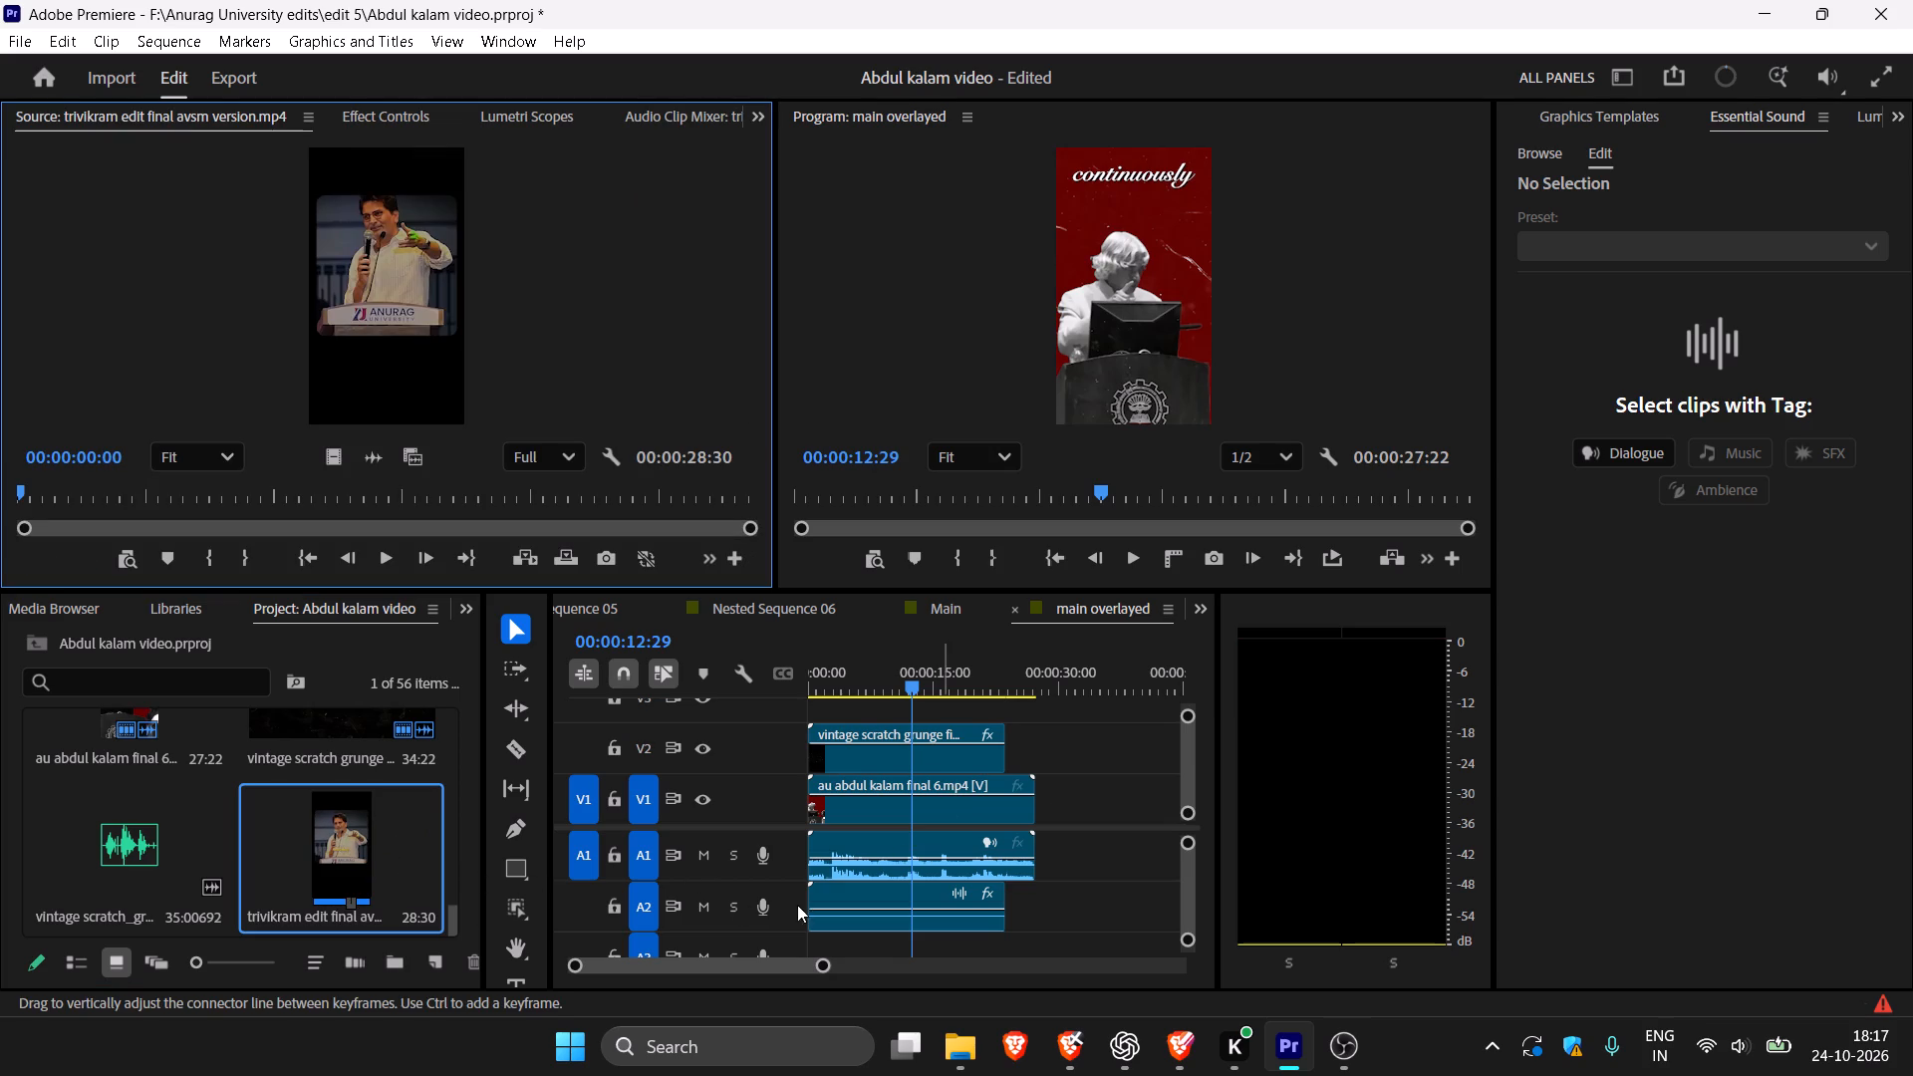
{"action": "left_click_drag", "start_coordinate": [333, 843], "coordinate": [1135, 860]}
{"action": "left_click_drag", "start_coordinate": [346, 831], "coordinate": [352, 818]}
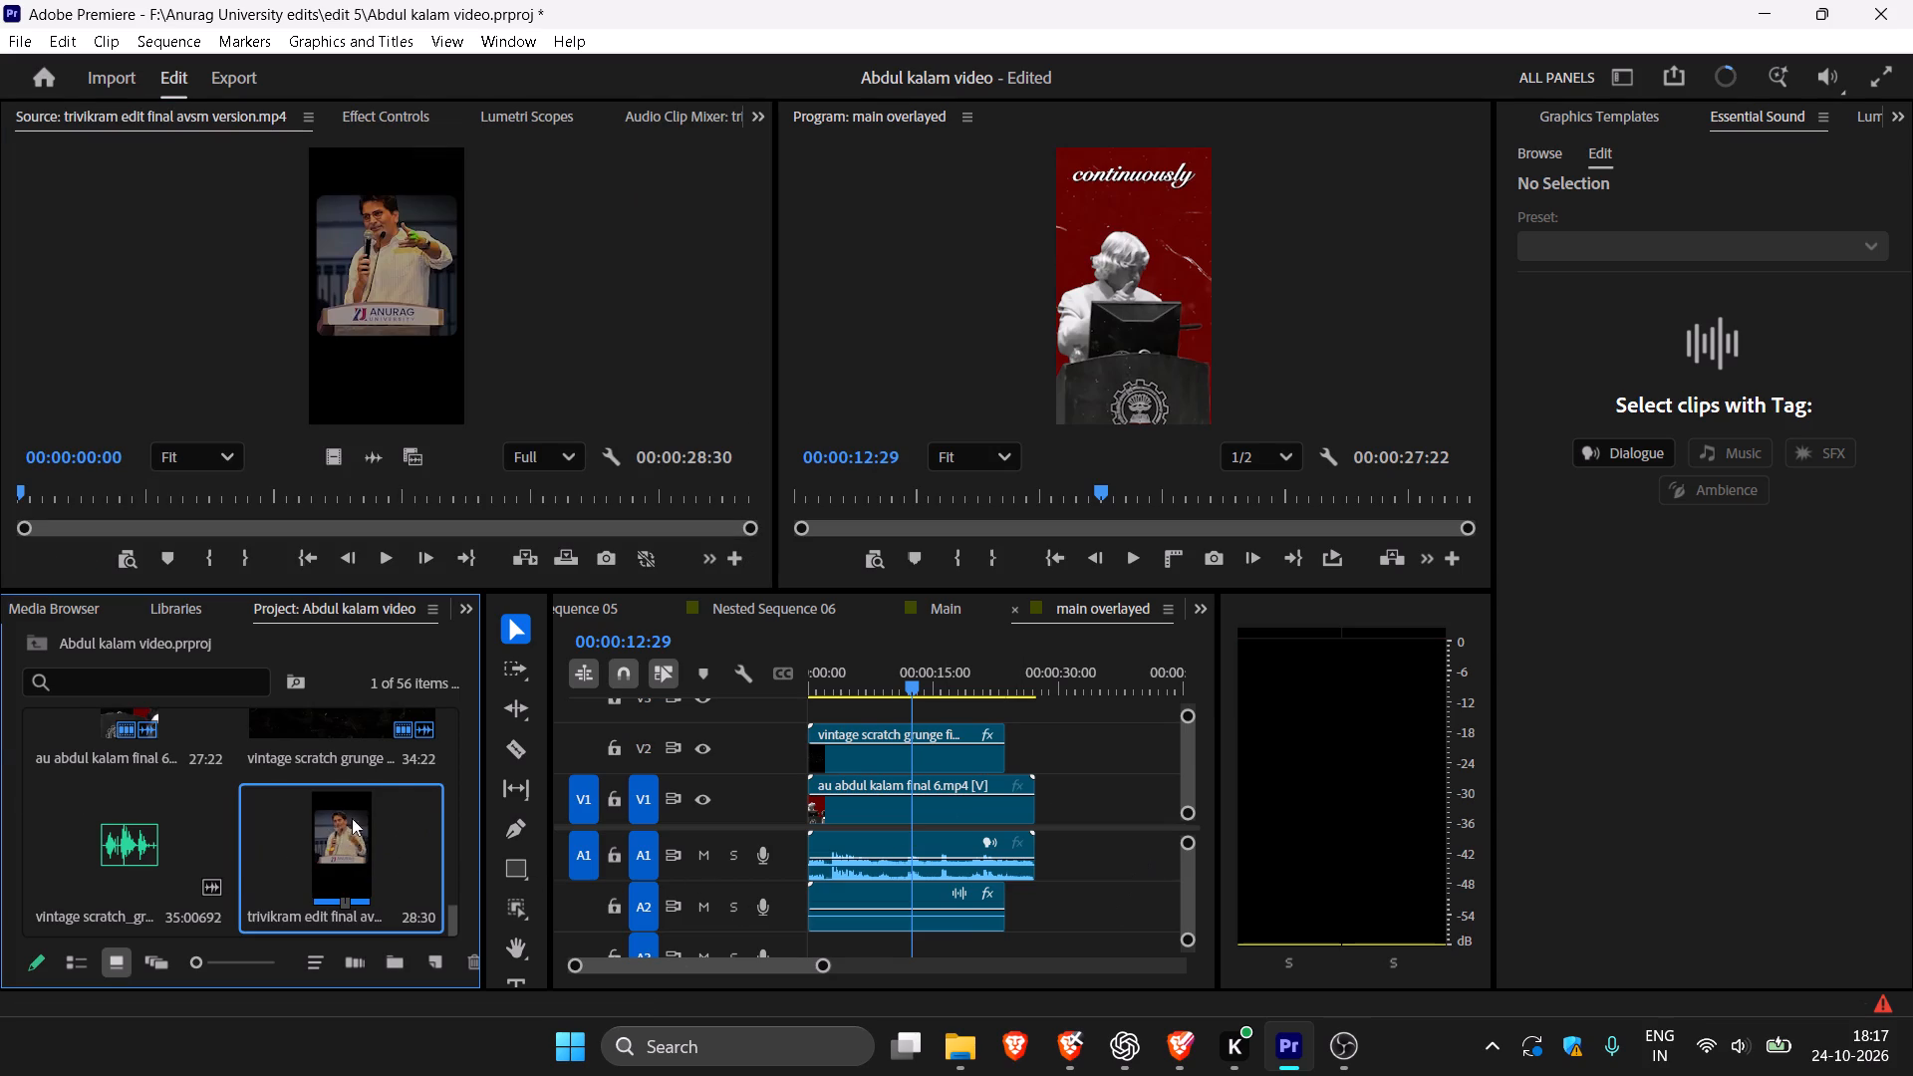
{"action": "left_click_drag", "start_coordinate": [352, 818], "coordinate": [797, 799]}
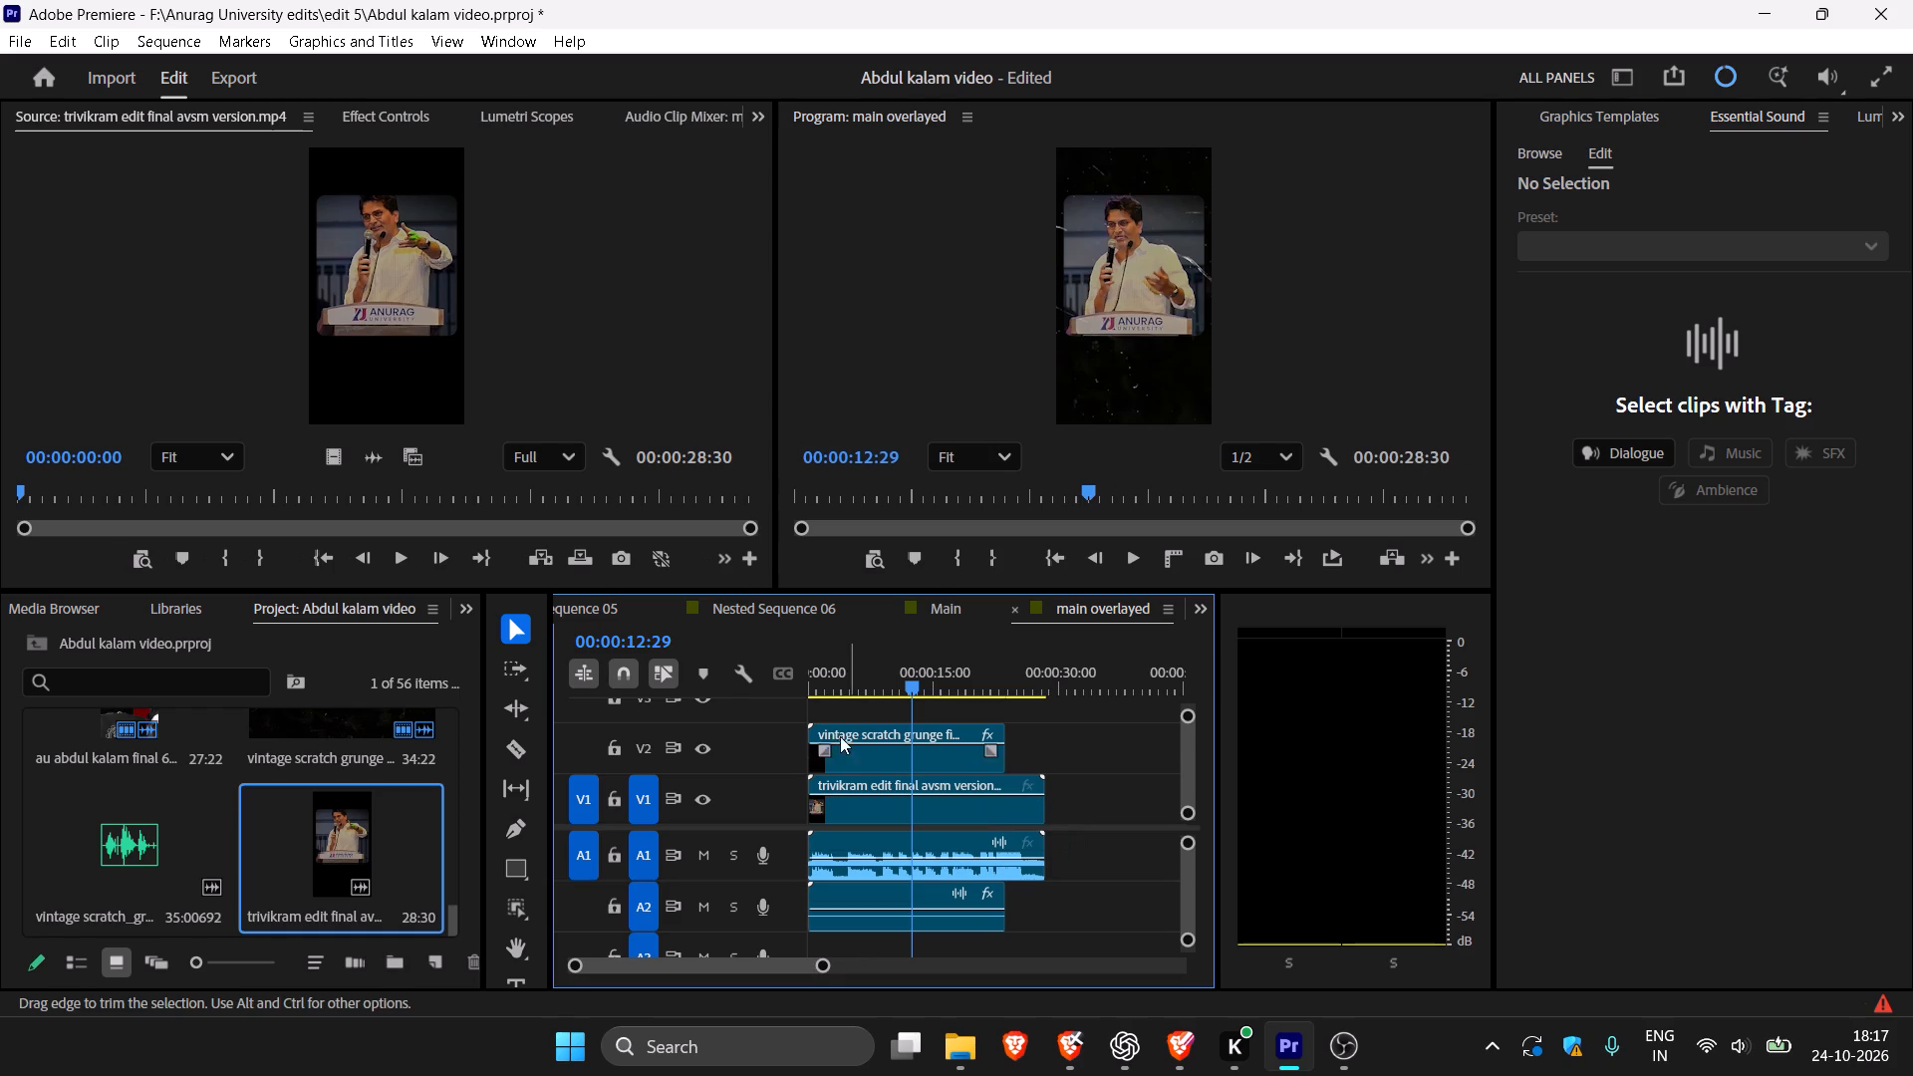
Play the sequence from its start in the maximized program monitor to check the overlay on the trivikram video, then restore the layout.
{"action": "left_click_drag", "start_coordinate": [852, 687], "coordinate": [717, 672]}
{"action": "key", "text": "space"}
{"action": "left_click", "coordinate": [870, 131]}
{"action": "double_click", "coordinate": [895, 109]}
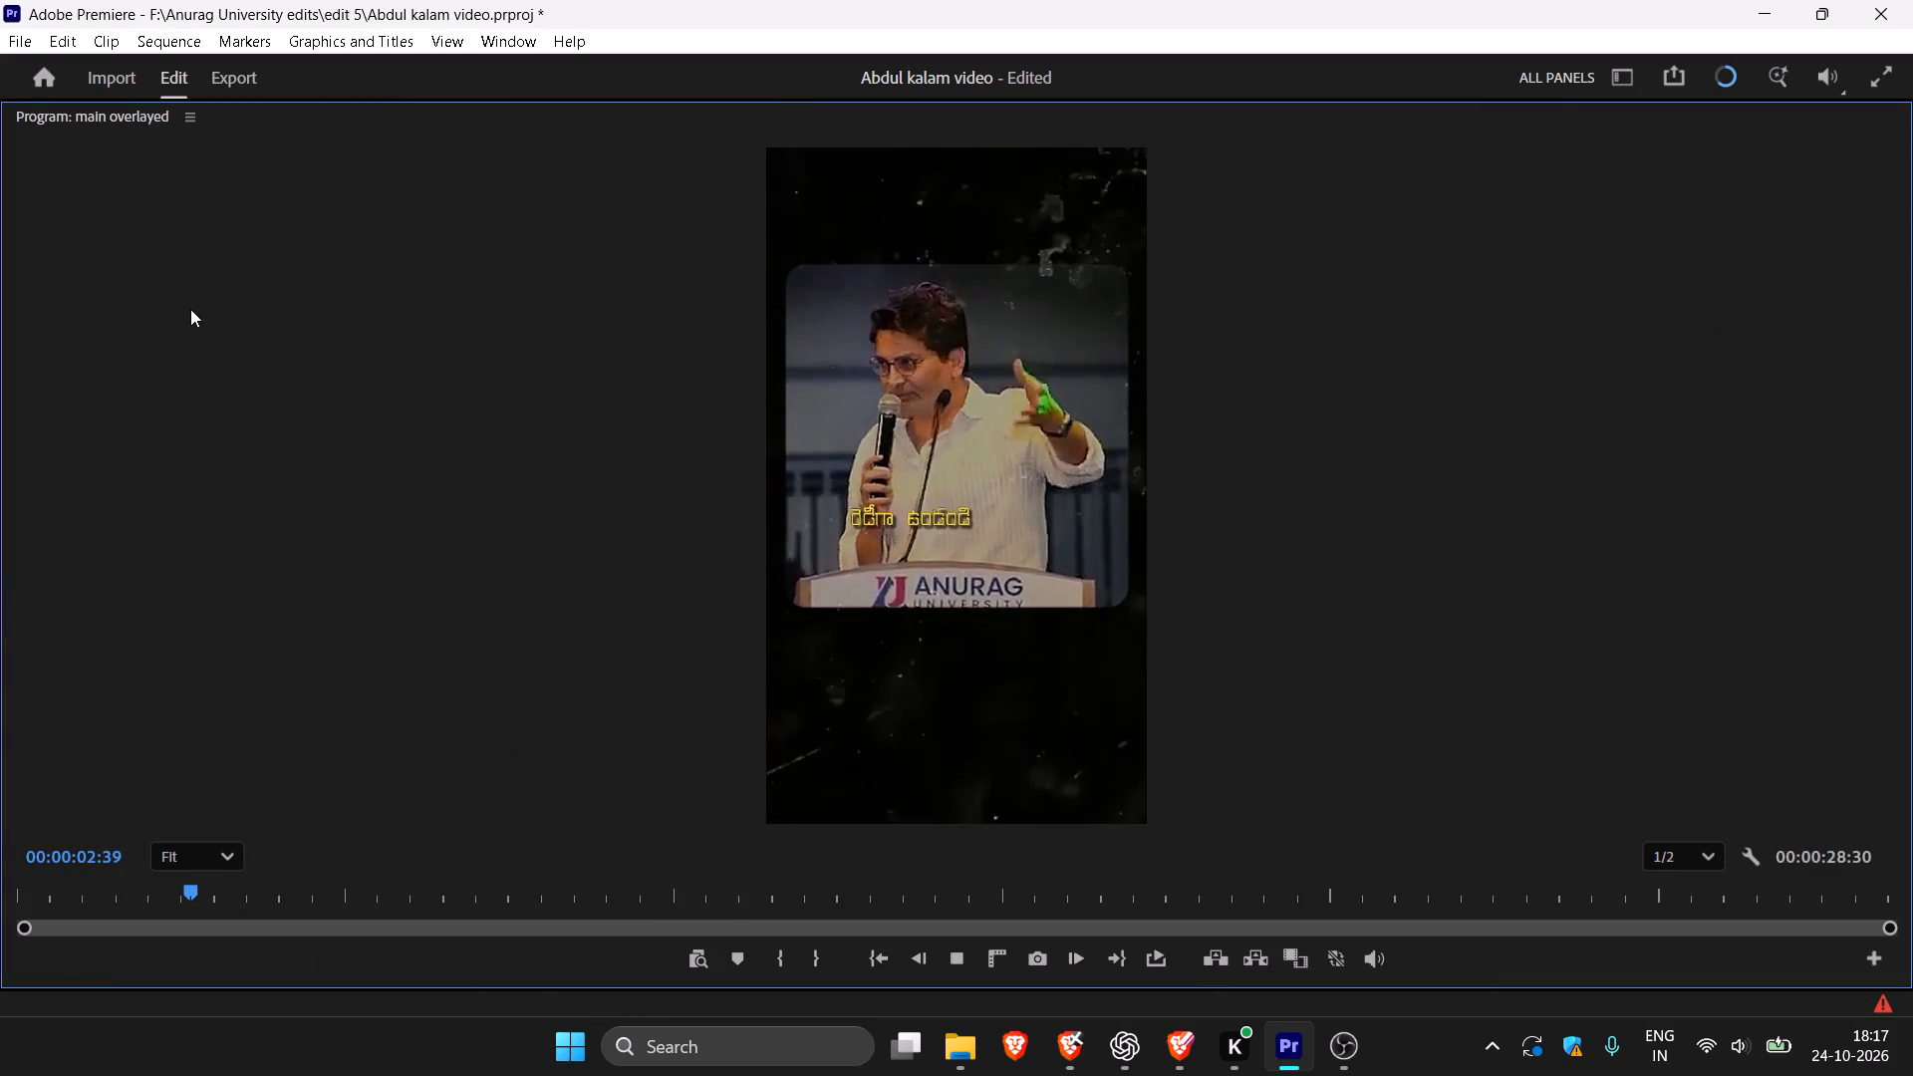
{"action": "double_click", "coordinate": [90, 118]}
{"action": "key", "text": "space"}
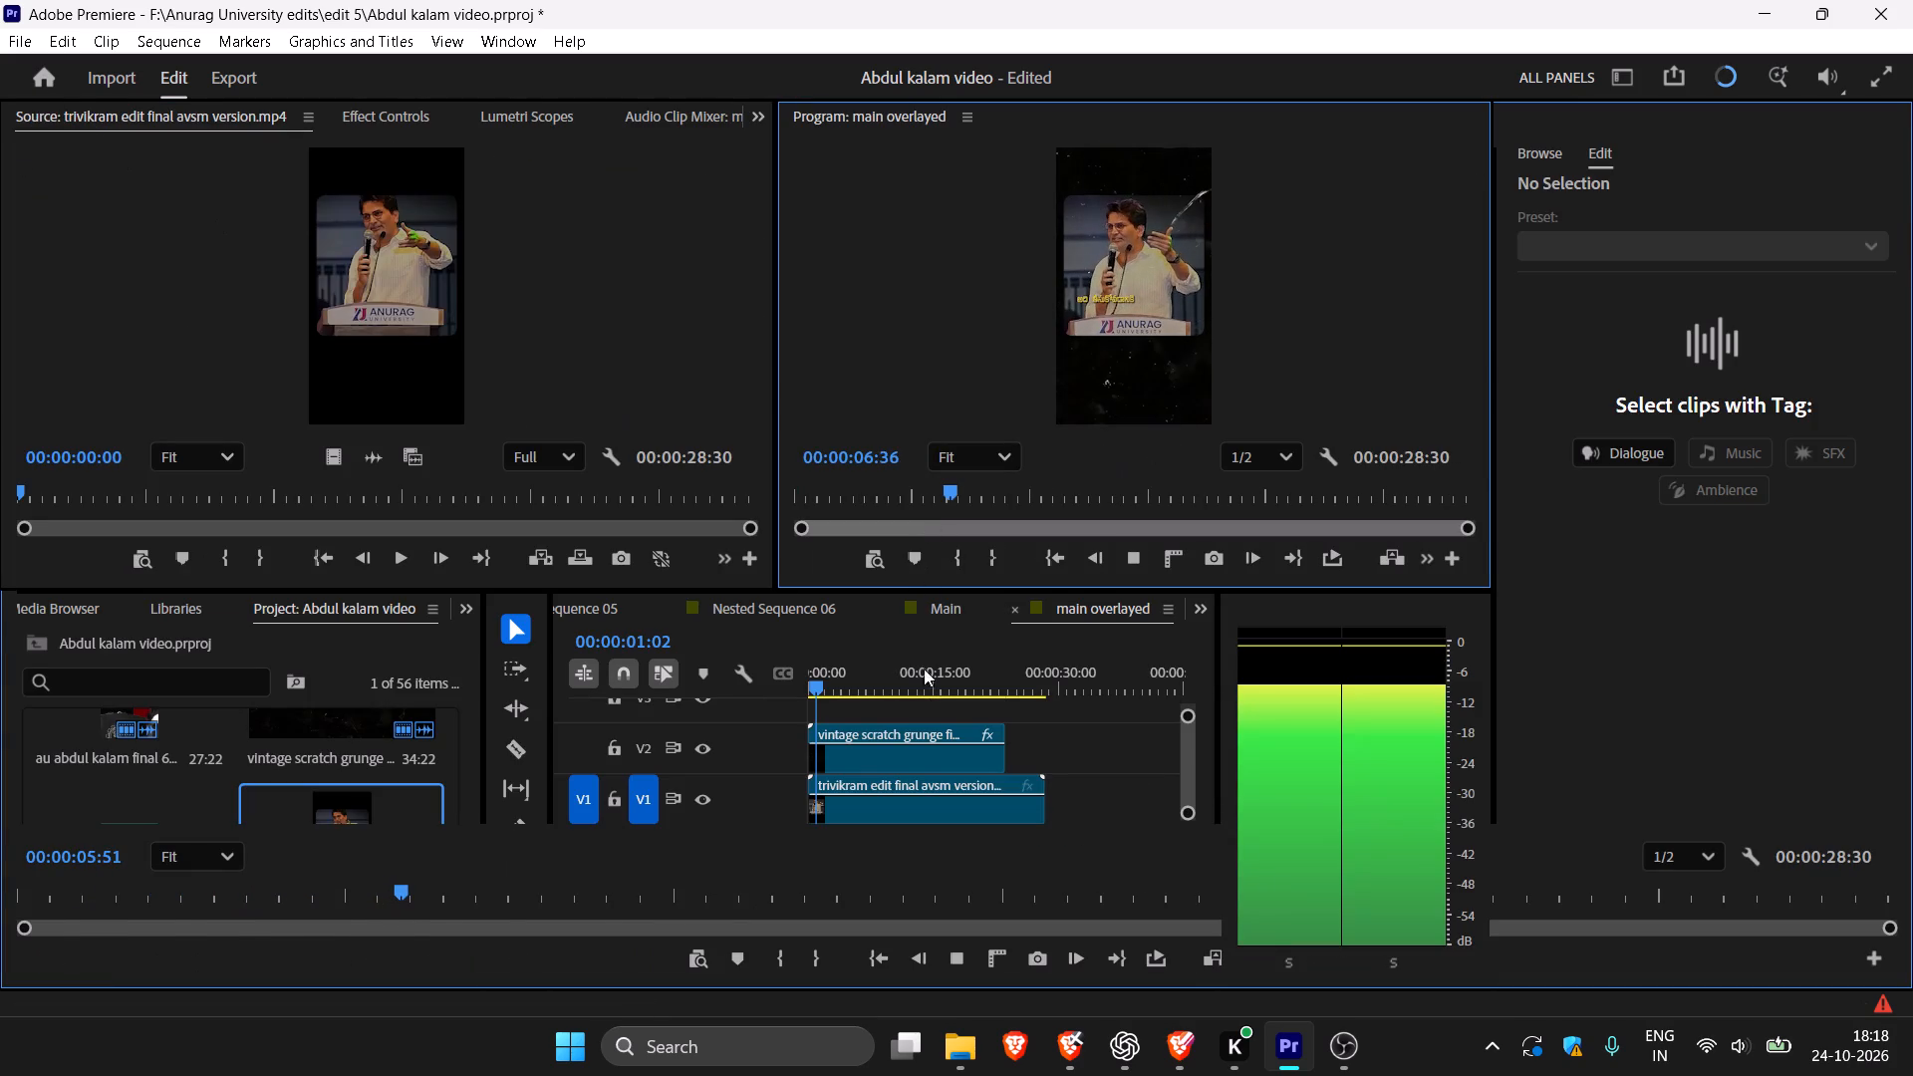
Set the vintage scratch grunge overlay clip's speed to 10%.
{"action": "left_click", "coordinate": [895, 758]}
{"action": "right_click", "coordinate": [897, 755]}
{"action": "left_click", "coordinate": [1014, 698]}
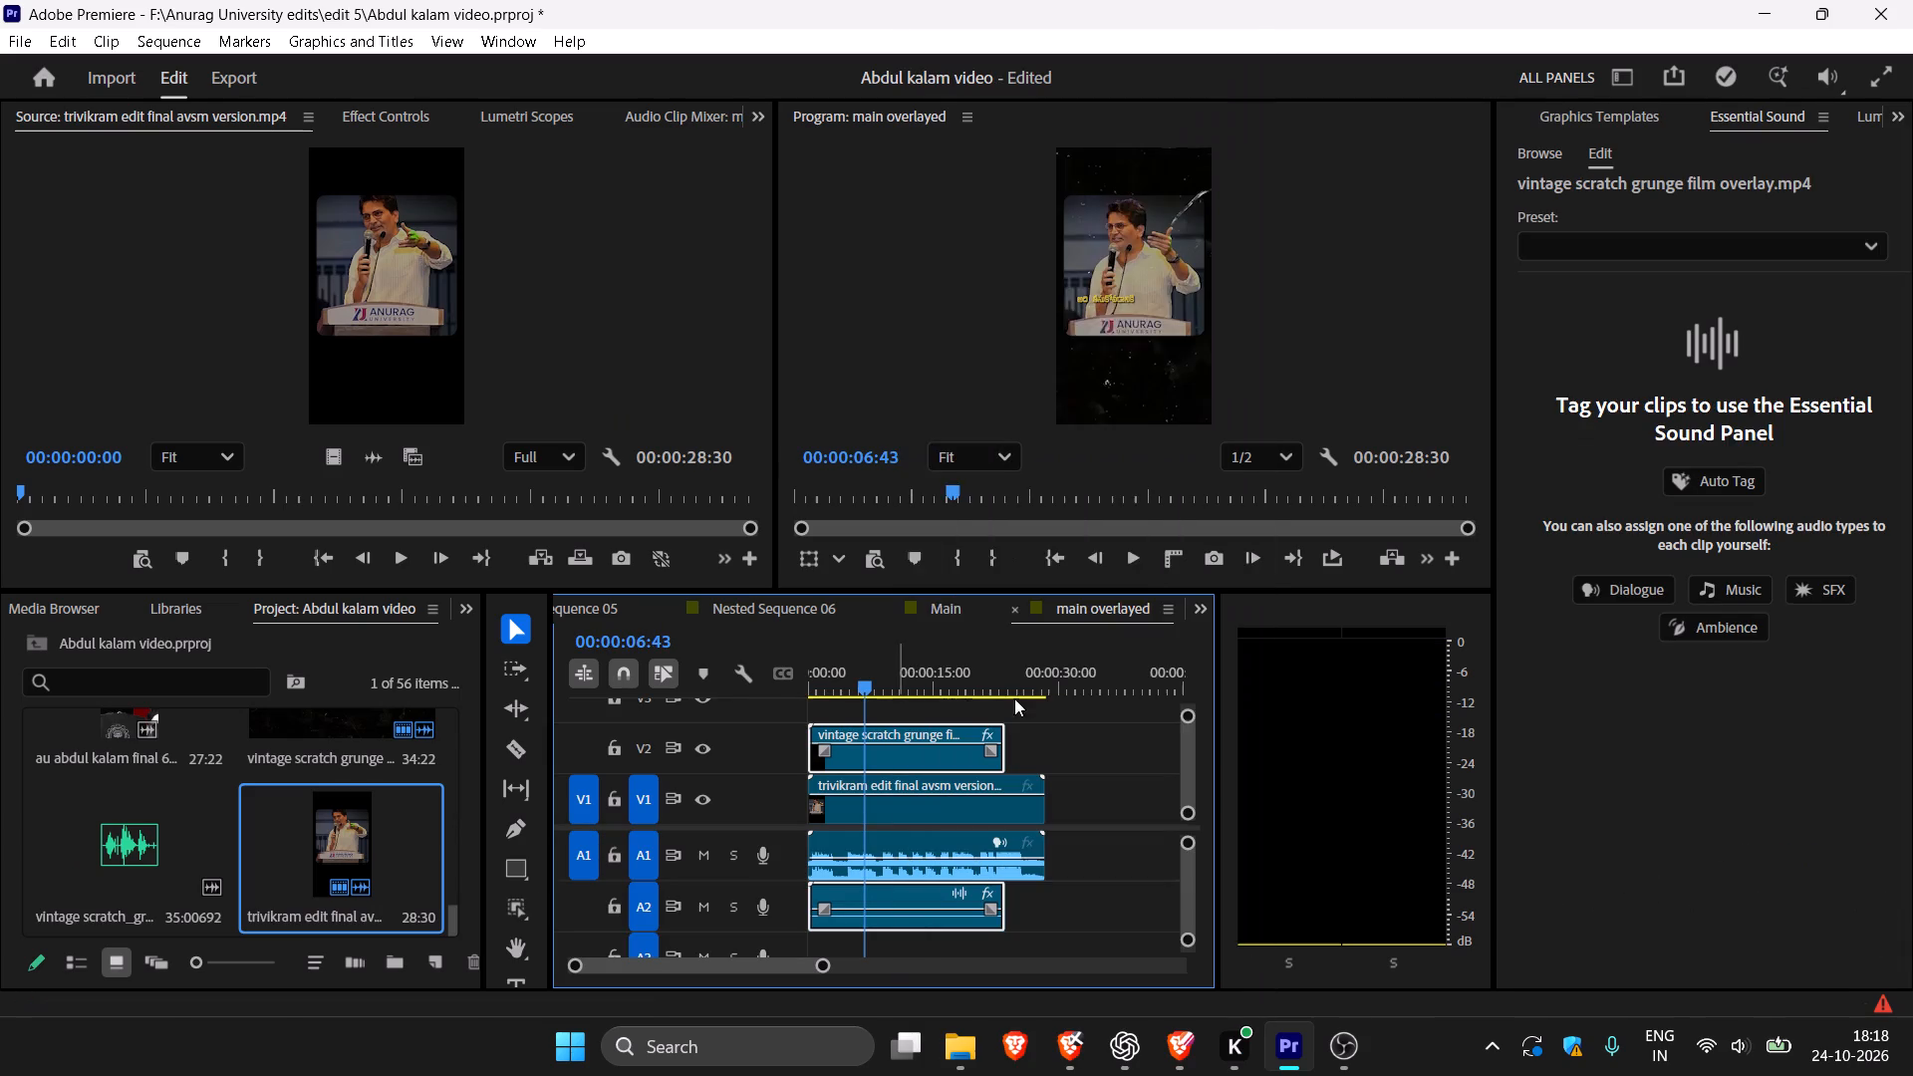
{"action": "type", "text": "1-"}
{"action": "key", "text": "BackSpace"}
{"action": "key", "text": "0"}
{"action": "key", "text": "Return"}
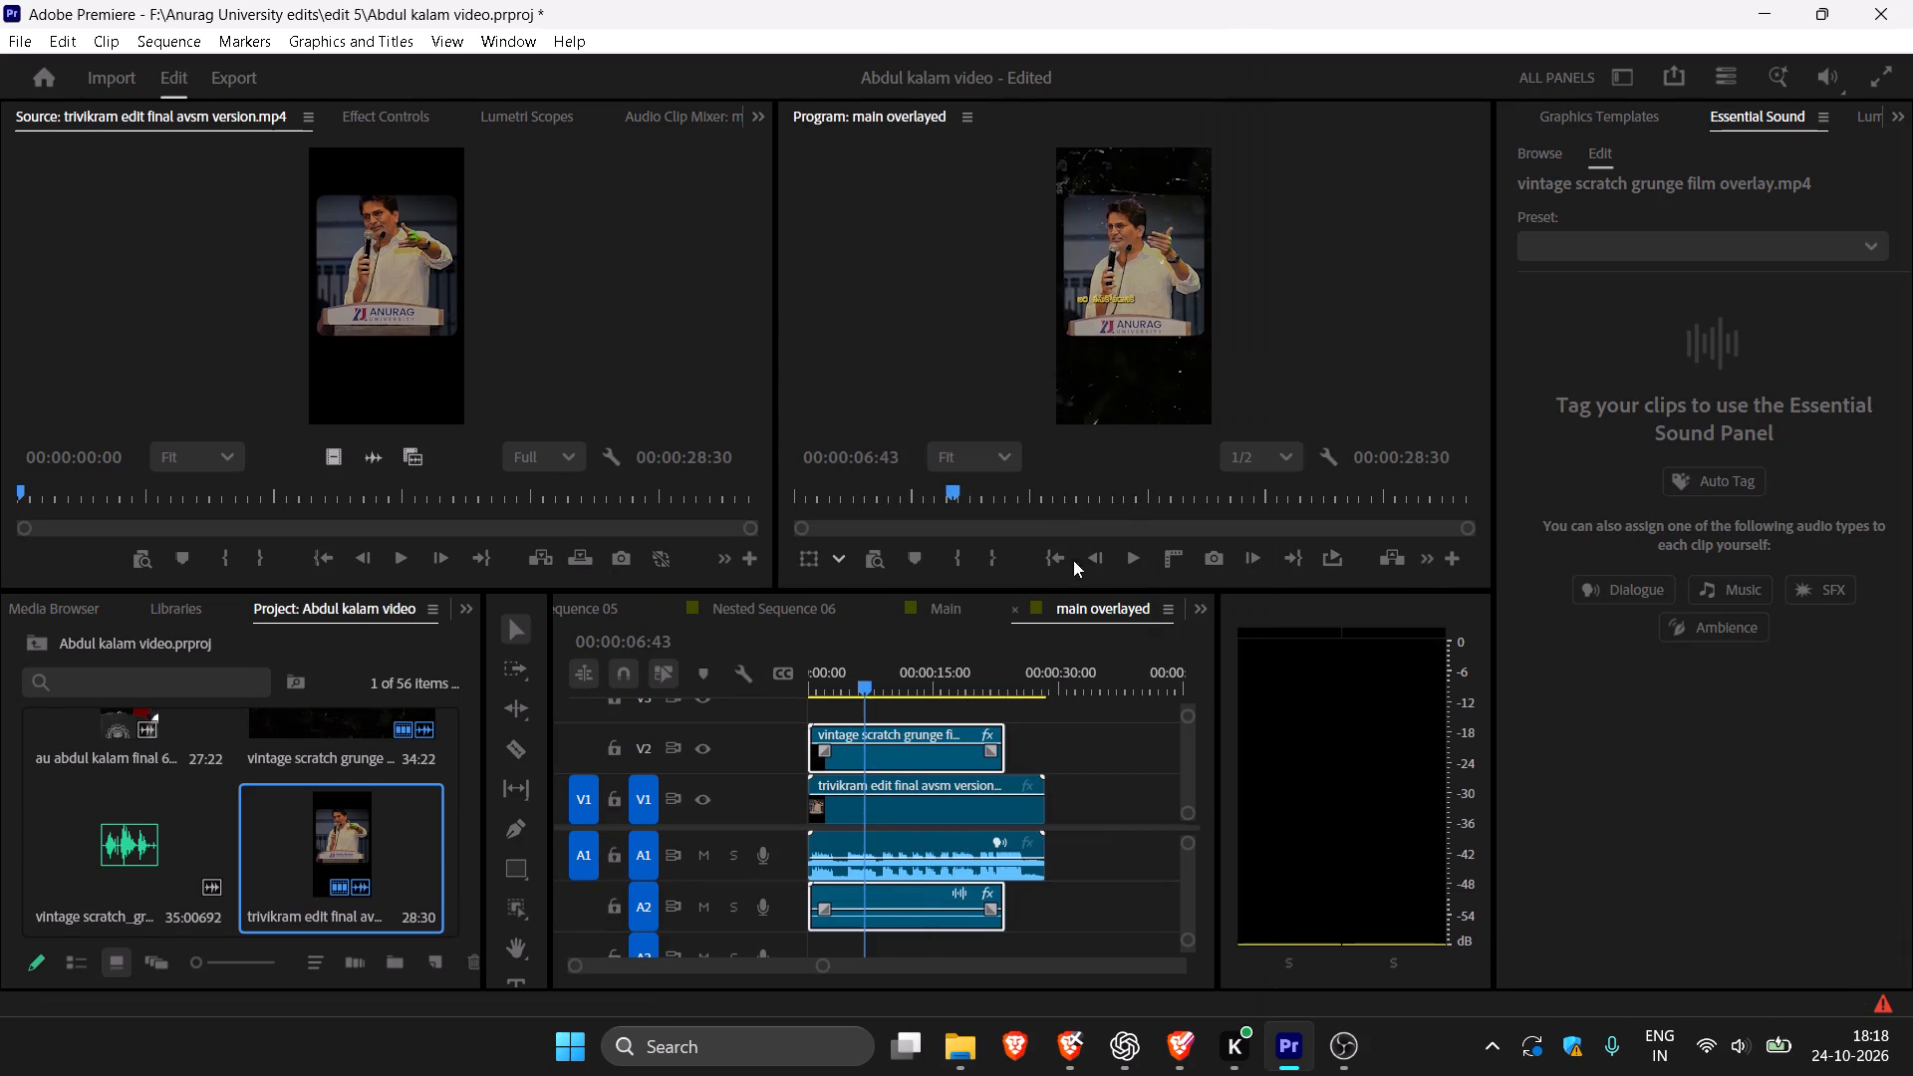
Play the sequence in the maximized program monitor at different zooms to examine the slowed overlay, then continue playback in the normal layout.
{"action": "key", "text": "space"}
{"action": "left_click", "coordinate": [867, 136]}
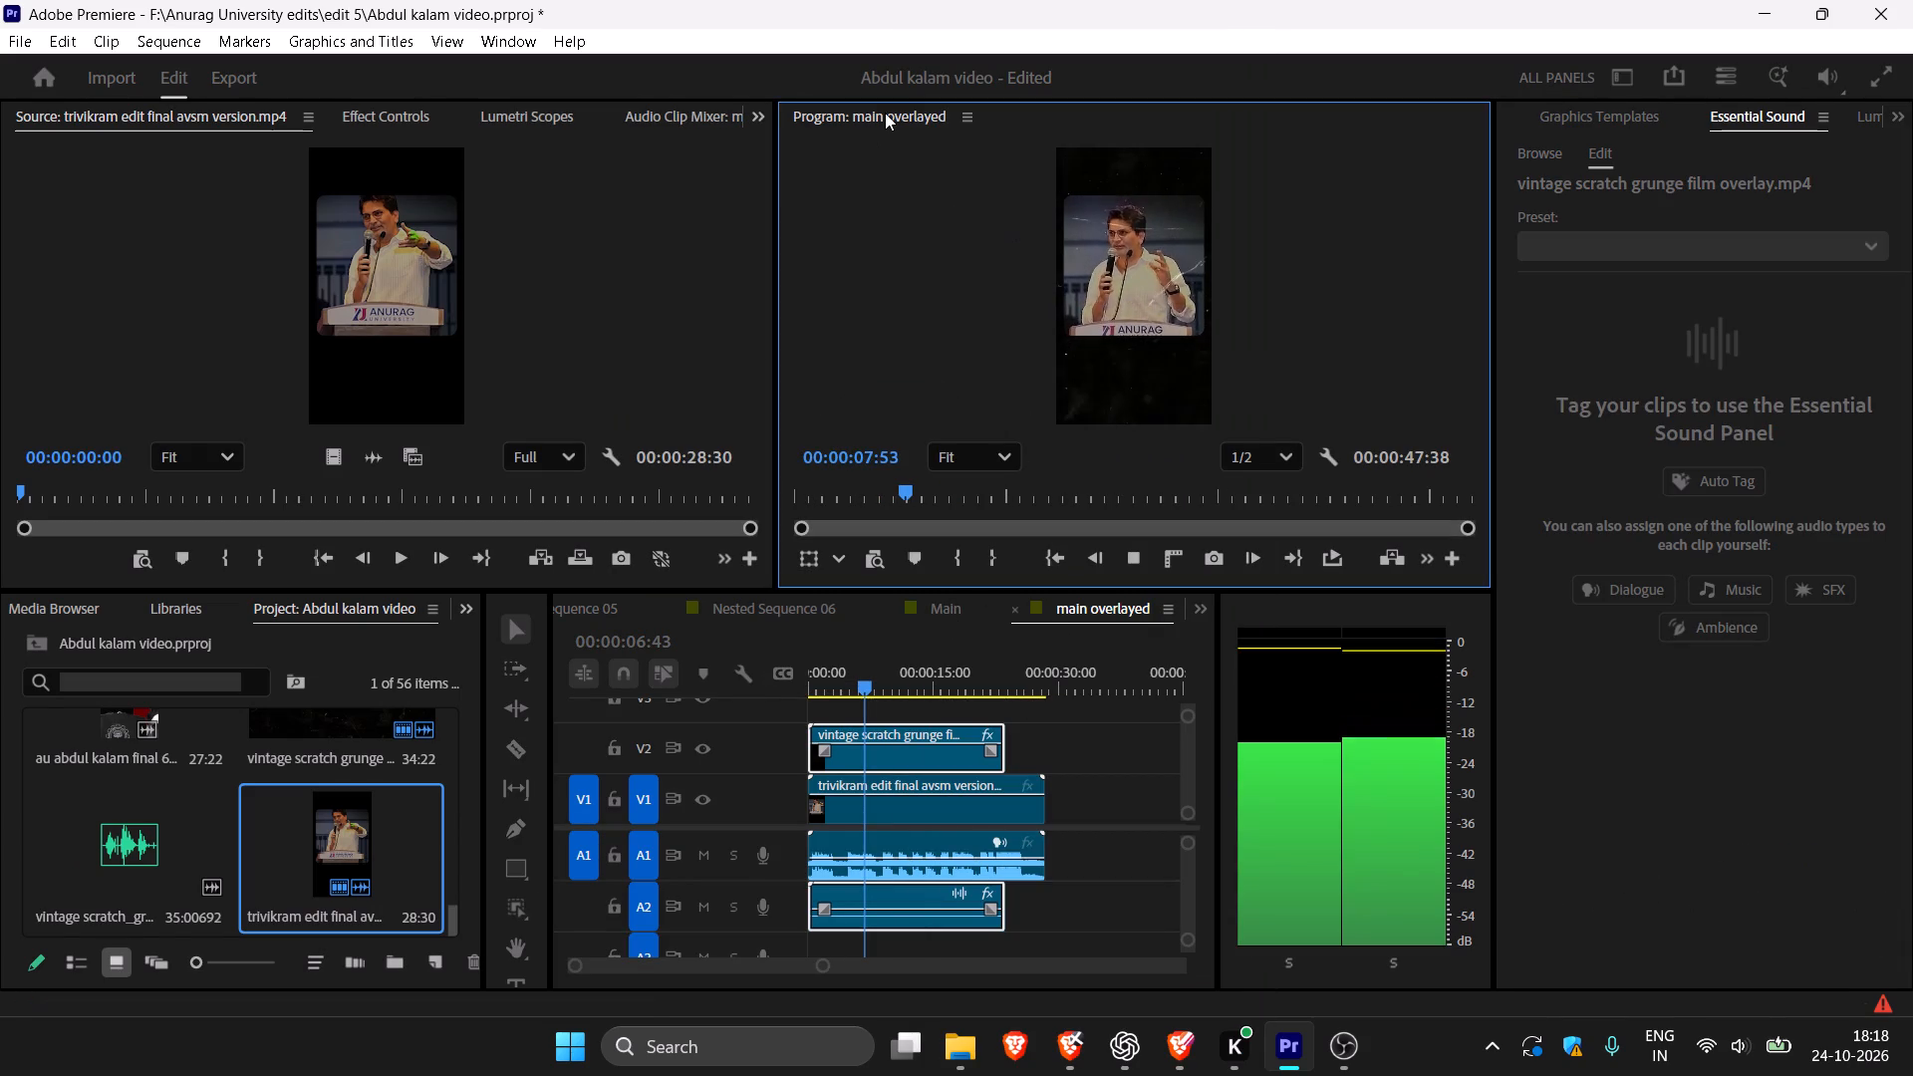
{"action": "double_click", "coordinate": [885, 113]}
{"action": "scroll", "coordinate": [900, 220], "scroll_direction": "up", "scroll_amount": 5}
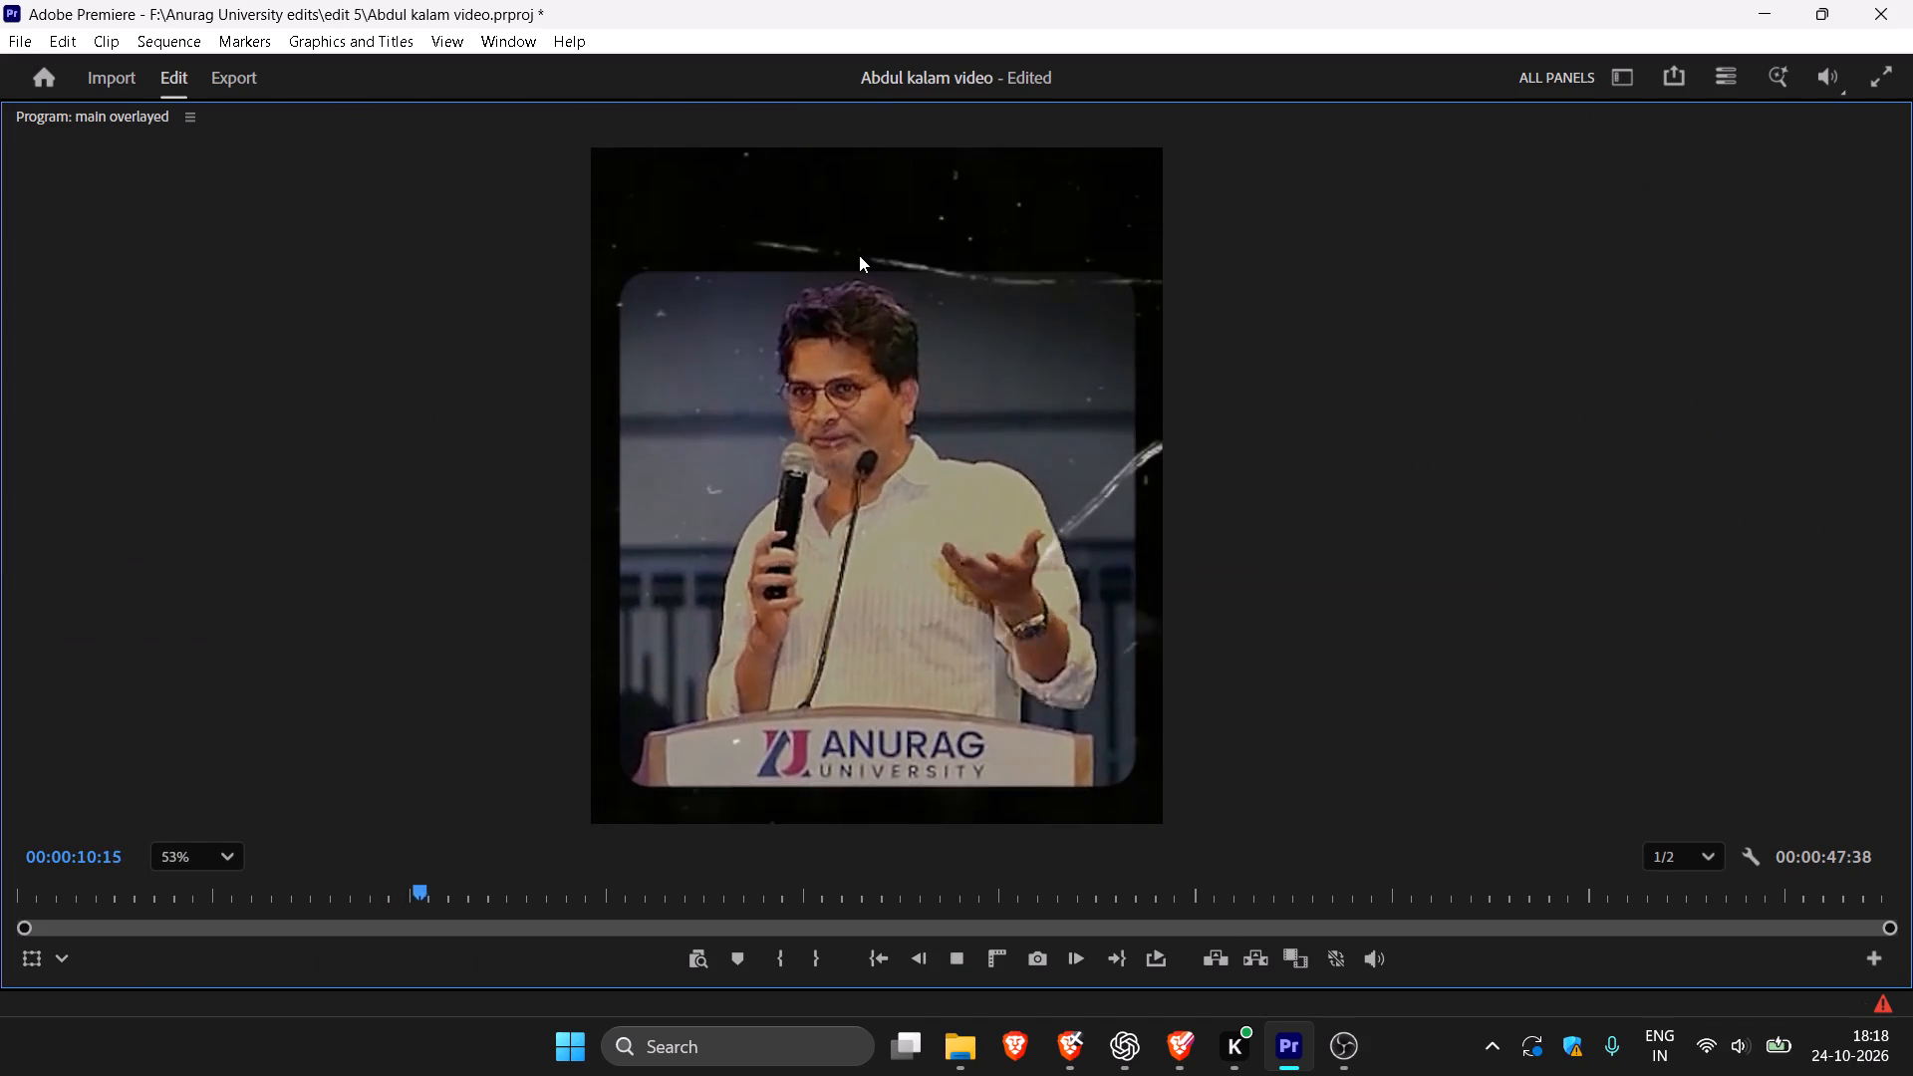
{"action": "scroll", "coordinate": [859, 328], "scroll_direction": "down", "scroll_amount": 8}
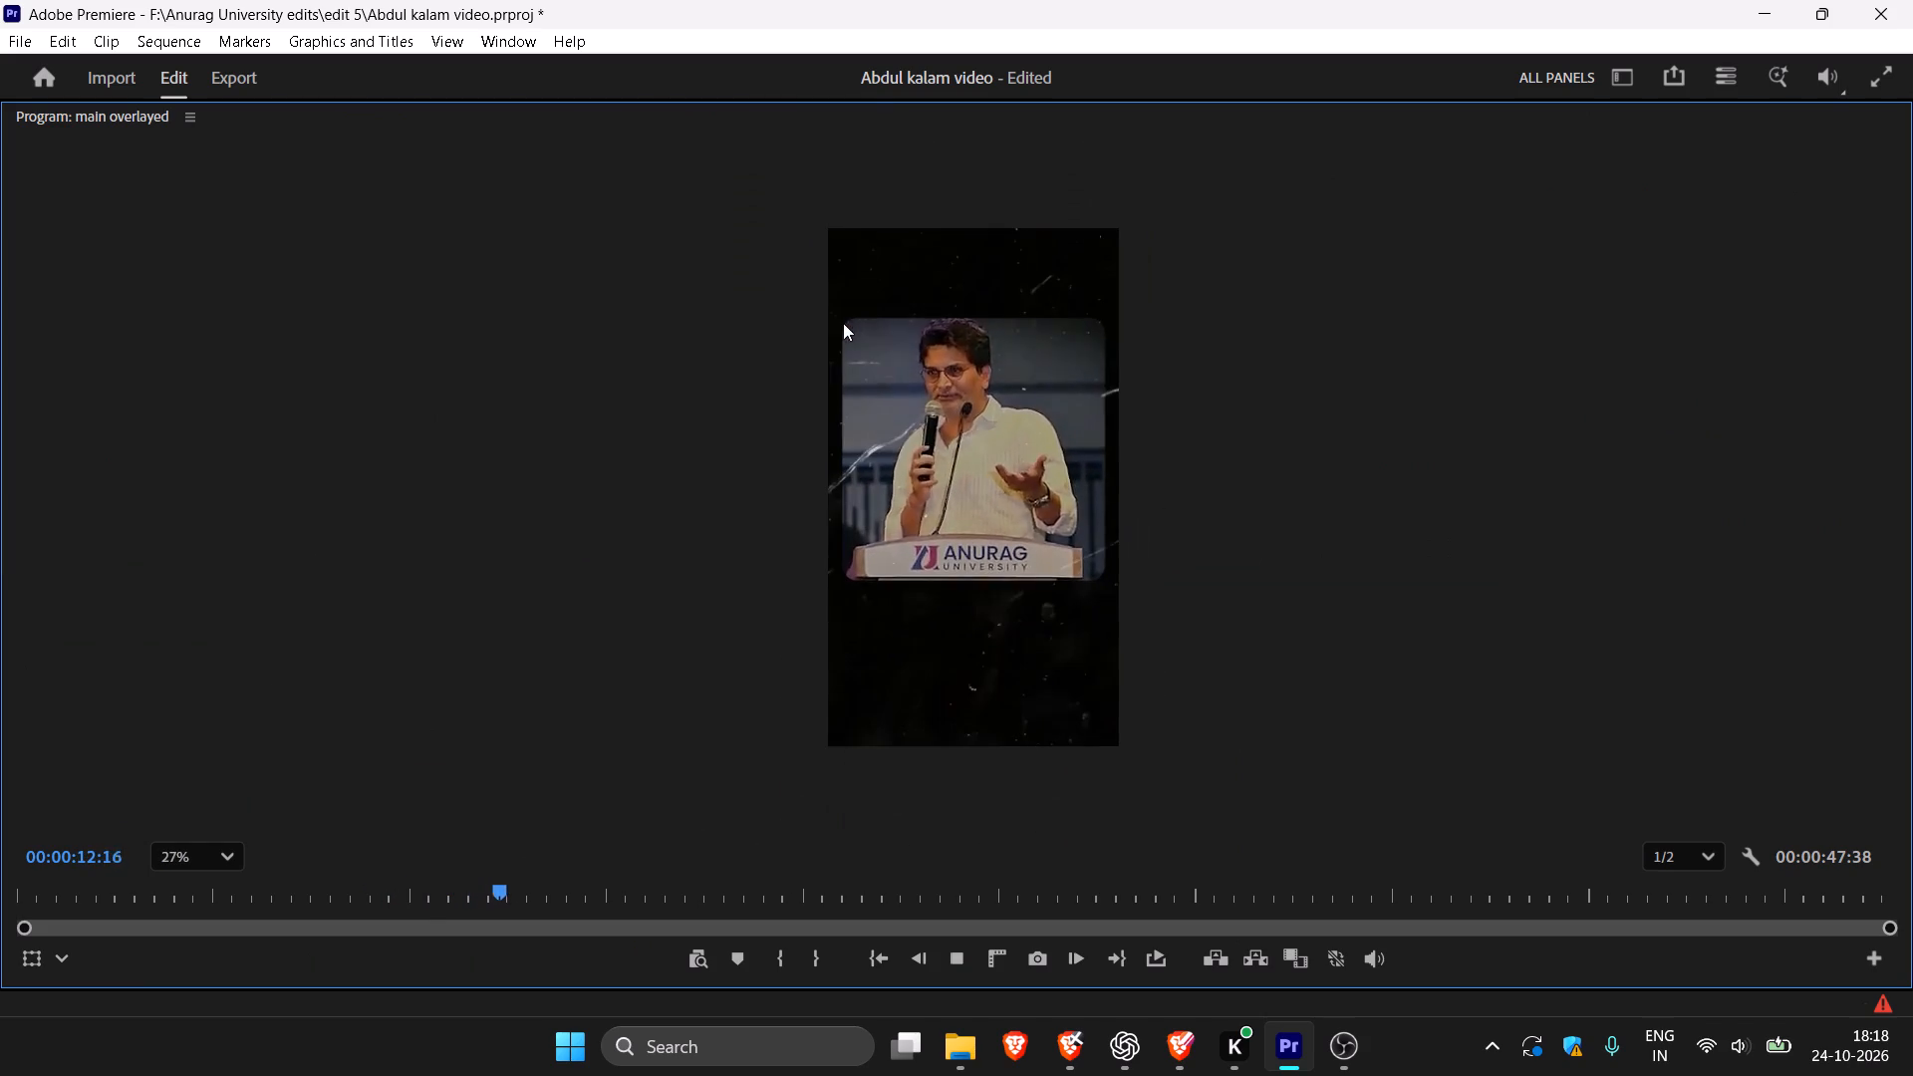
{"action": "double_click", "coordinate": [102, 111]}
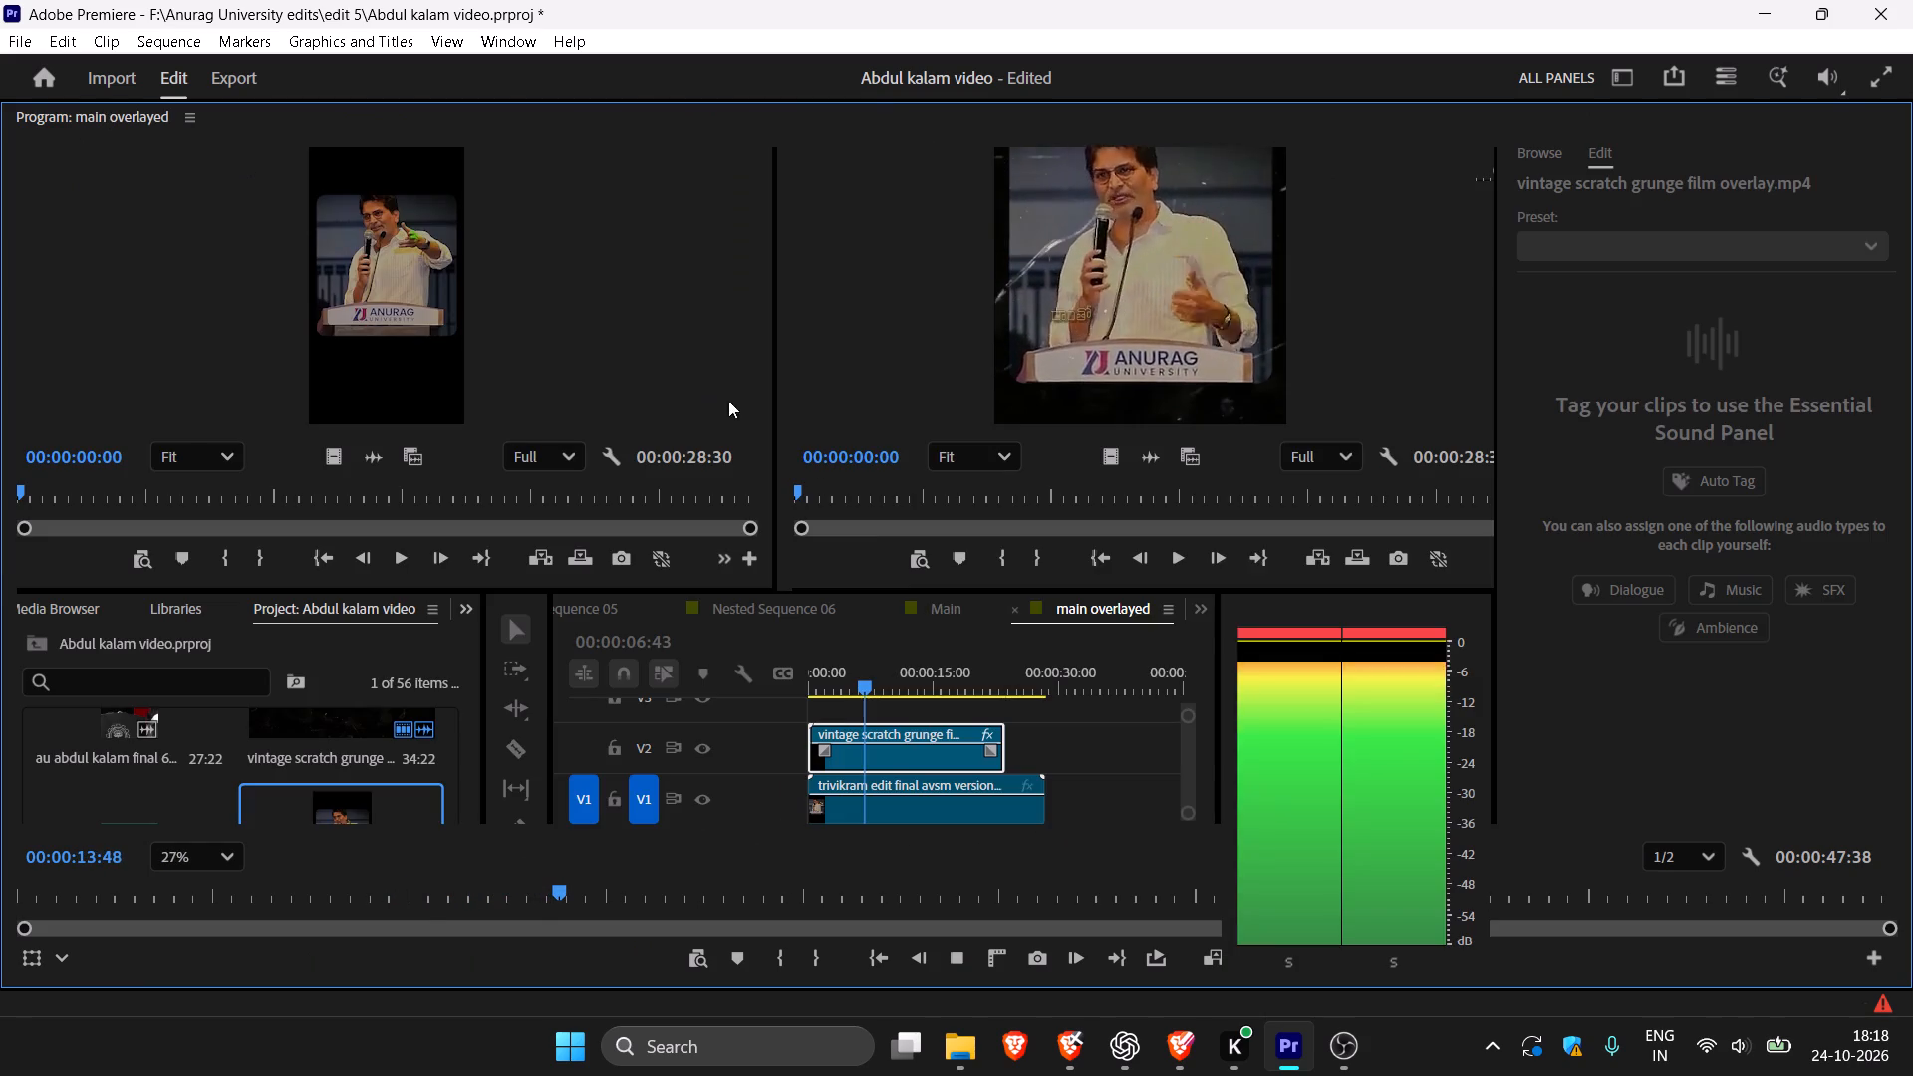
{"action": "key", "text": "space"}
{"action": "key", "text": "space"}
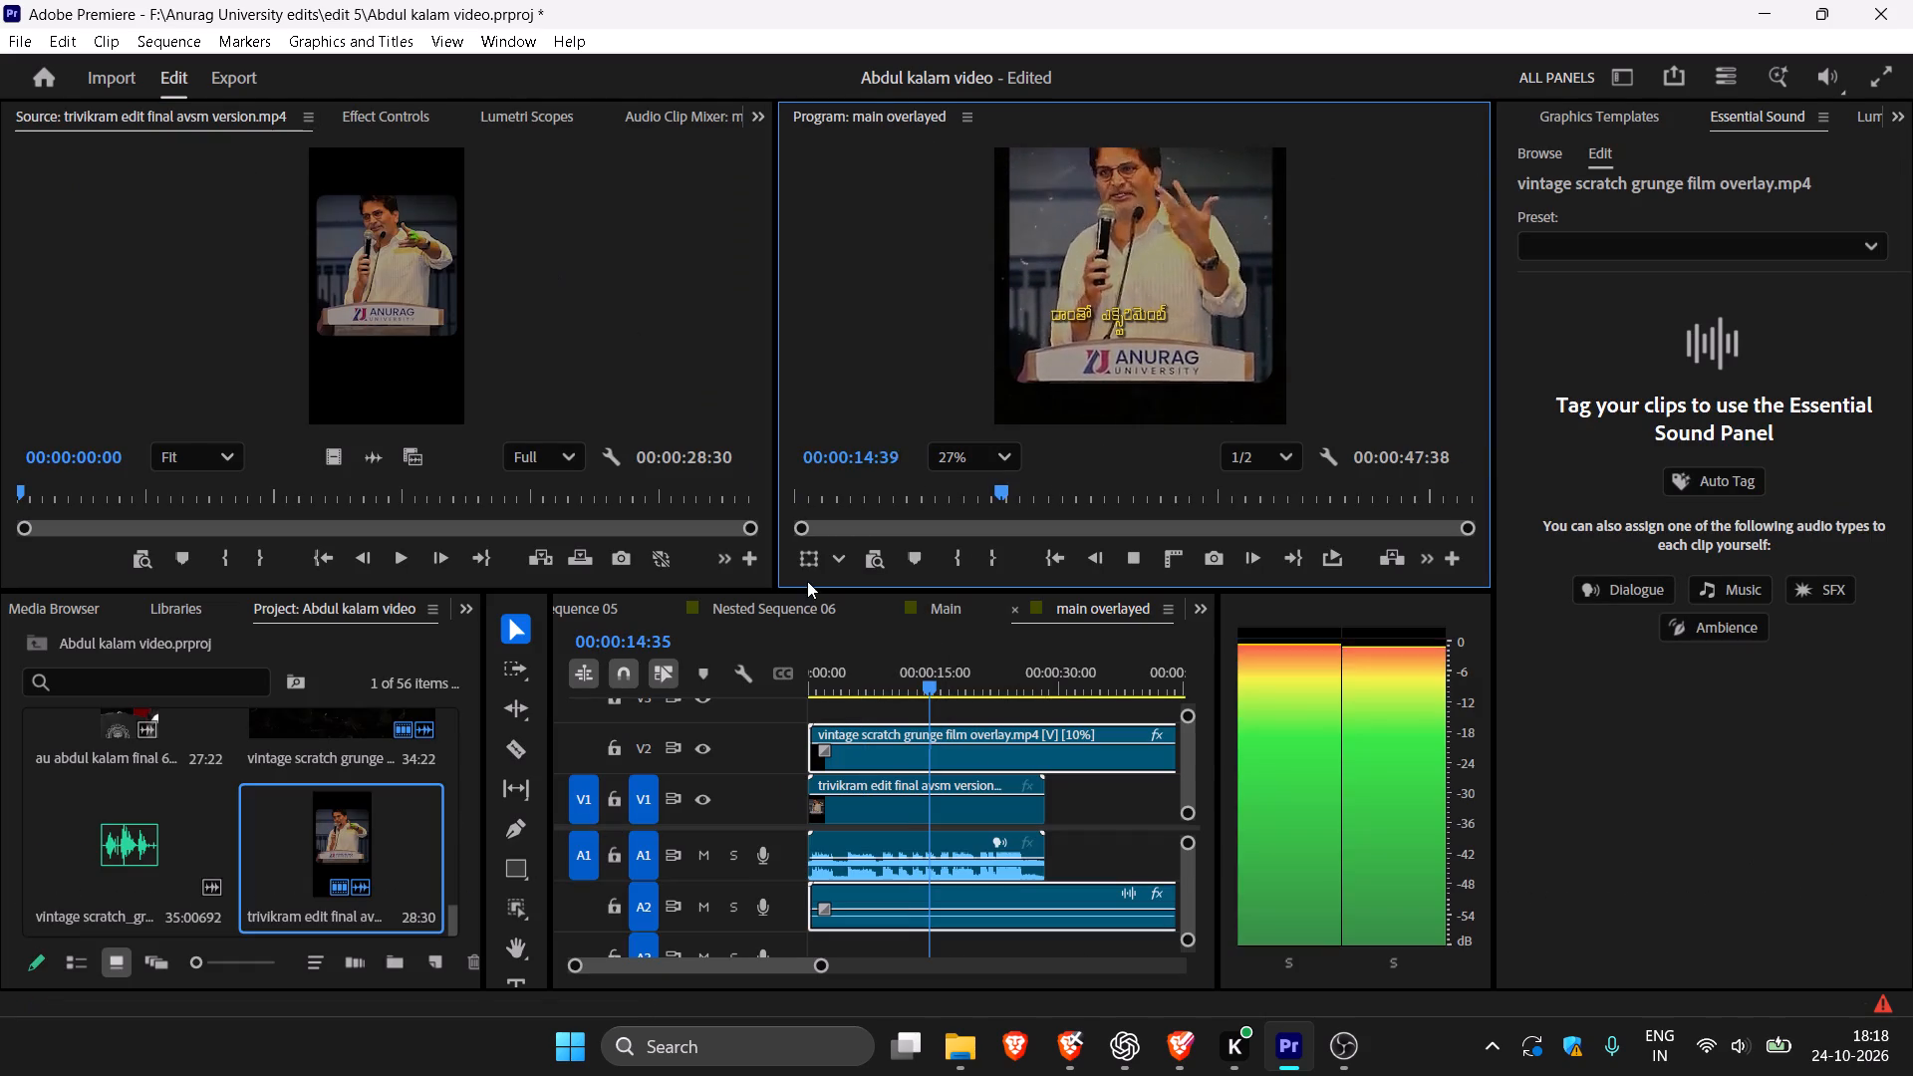
{"action": "key", "text": "space"}
Lower the grunge overlay clip's opacity to 76%.
{"action": "left_click", "coordinate": [361, 102]}
{"action": "scroll", "coordinate": [330, 429], "scroll_direction": "down", "scroll_amount": 8}
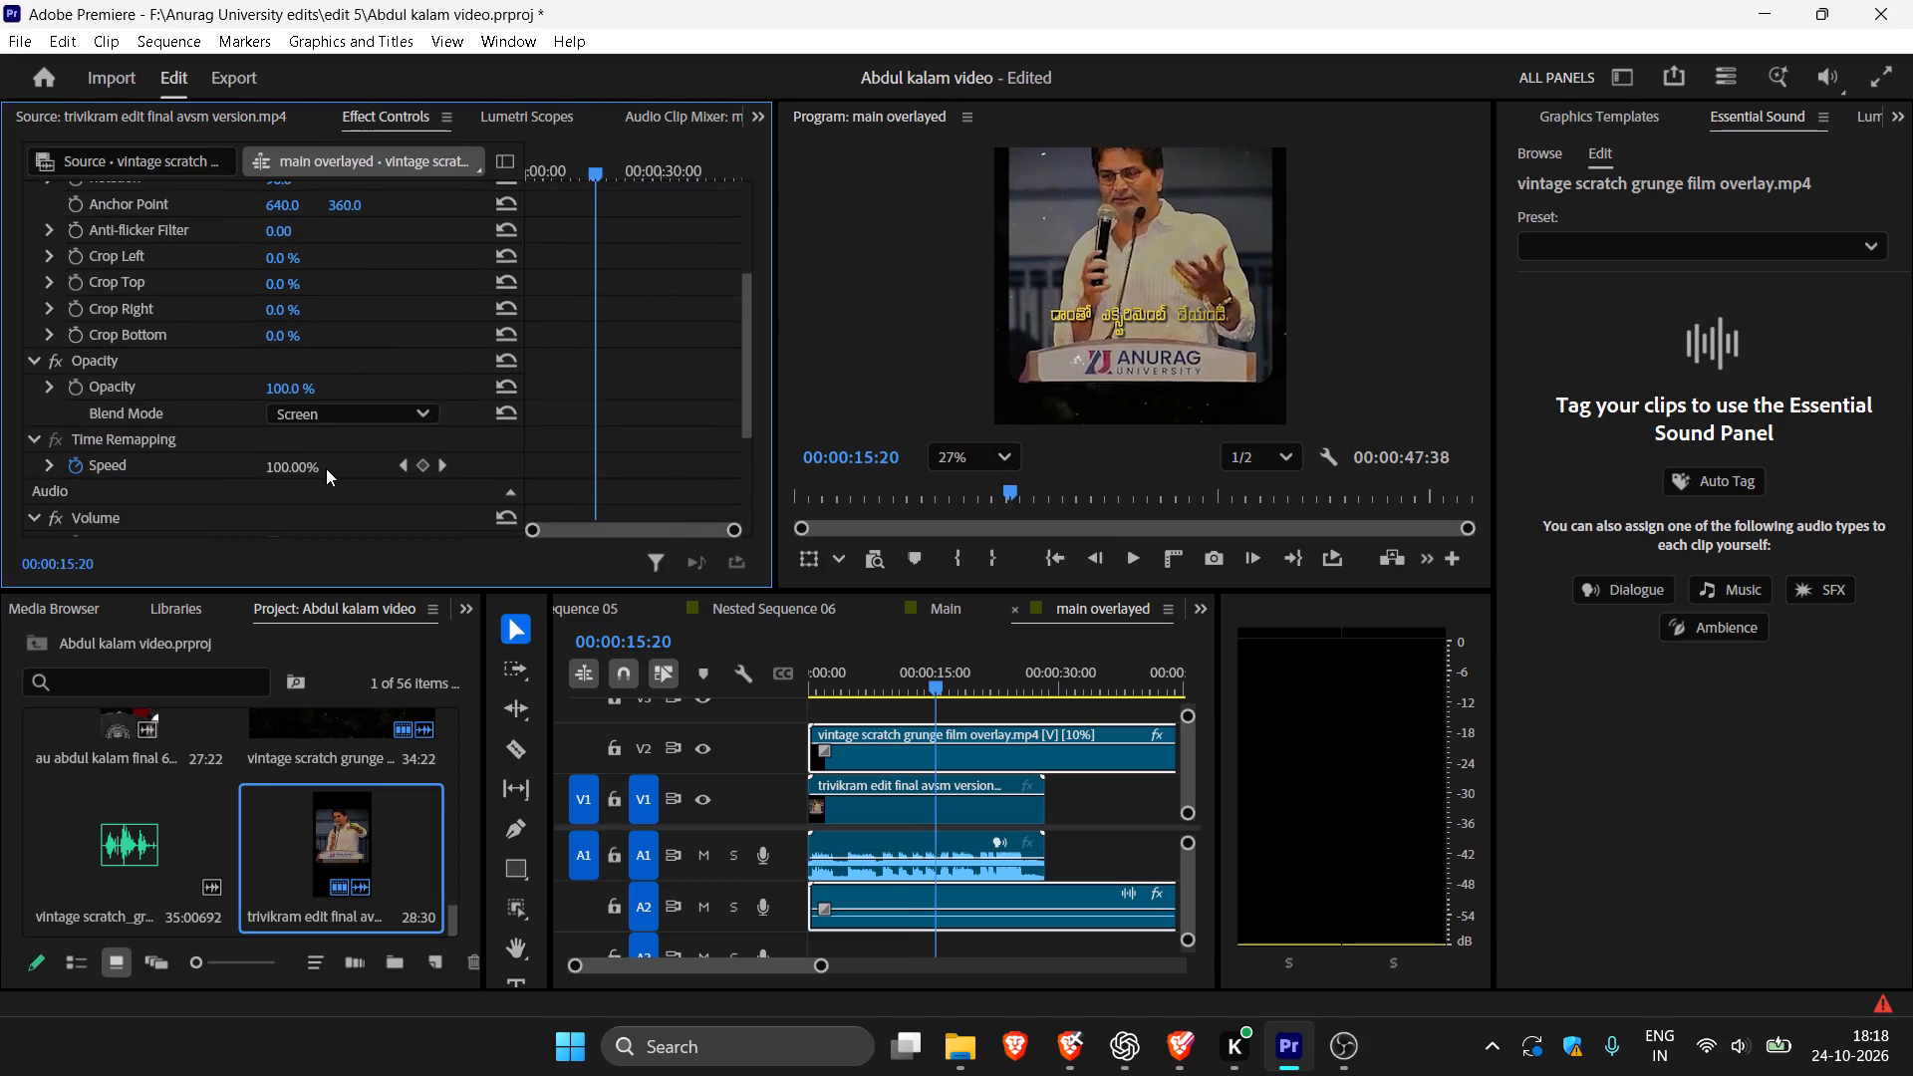
{"action": "left_click_drag", "start_coordinate": [290, 390], "coordinate": [260, 390]}
Play the sequence through to the Anurag University logo, resizing the preview, to examine the fainter overlay.
{"action": "key", "text": "space"}
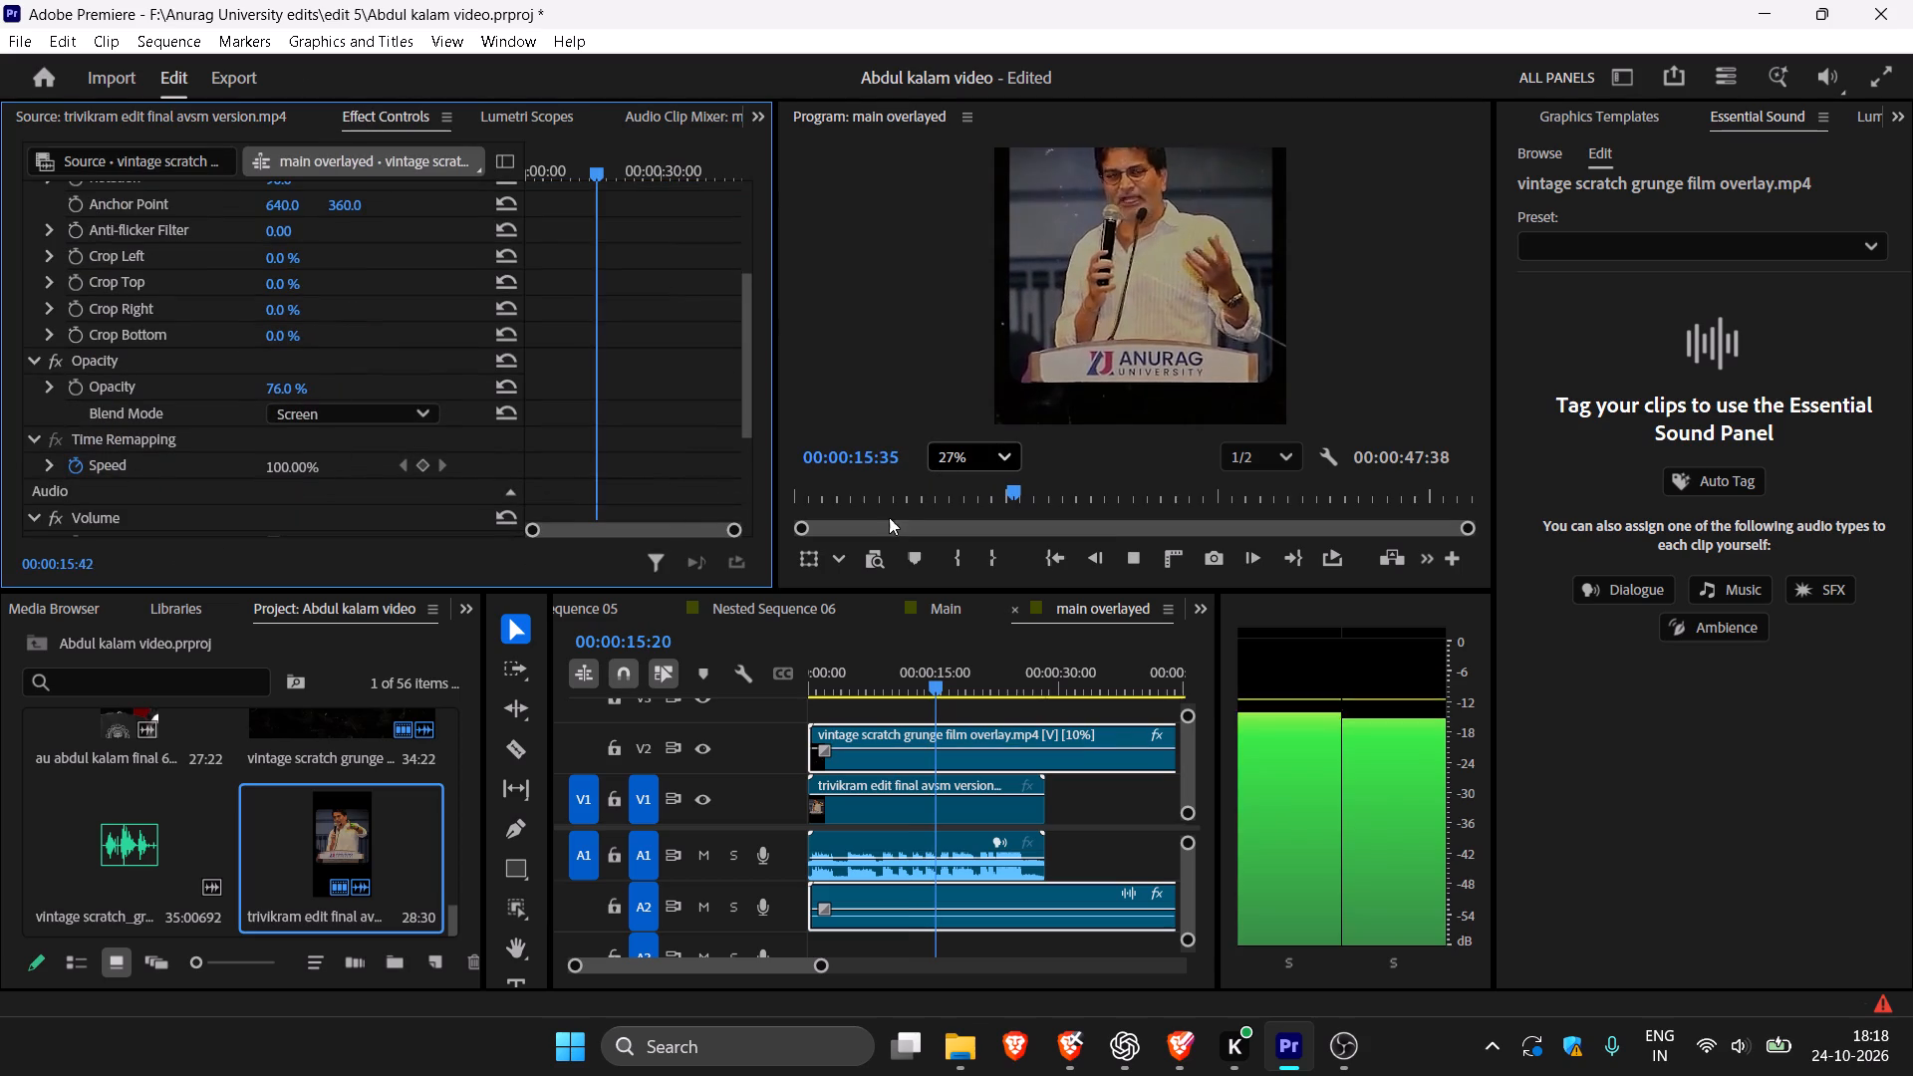
{"action": "left_click", "coordinate": [966, 449]}
{"action": "left_click", "coordinate": [974, 499]}
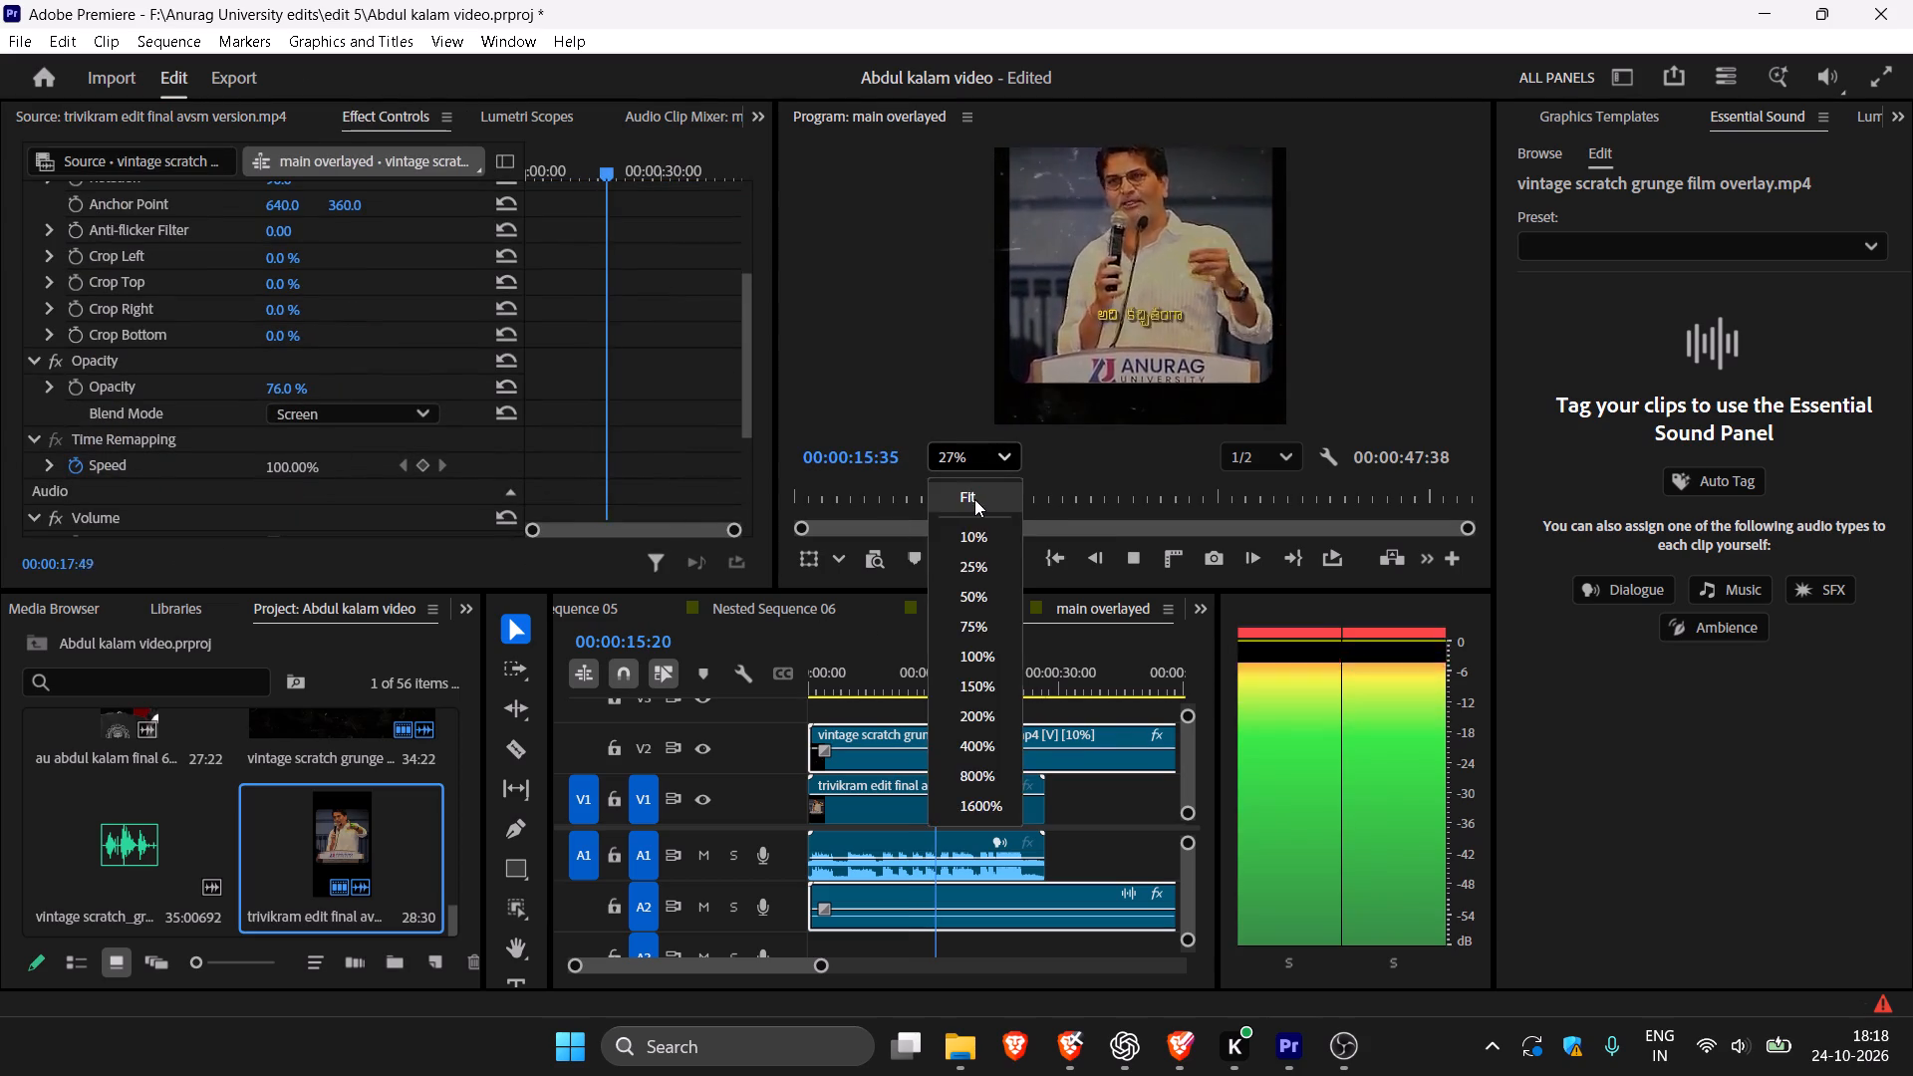
{"action": "scroll", "coordinate": [1089, 194], "scroll_direction": "up", "scroll_amount": 12}
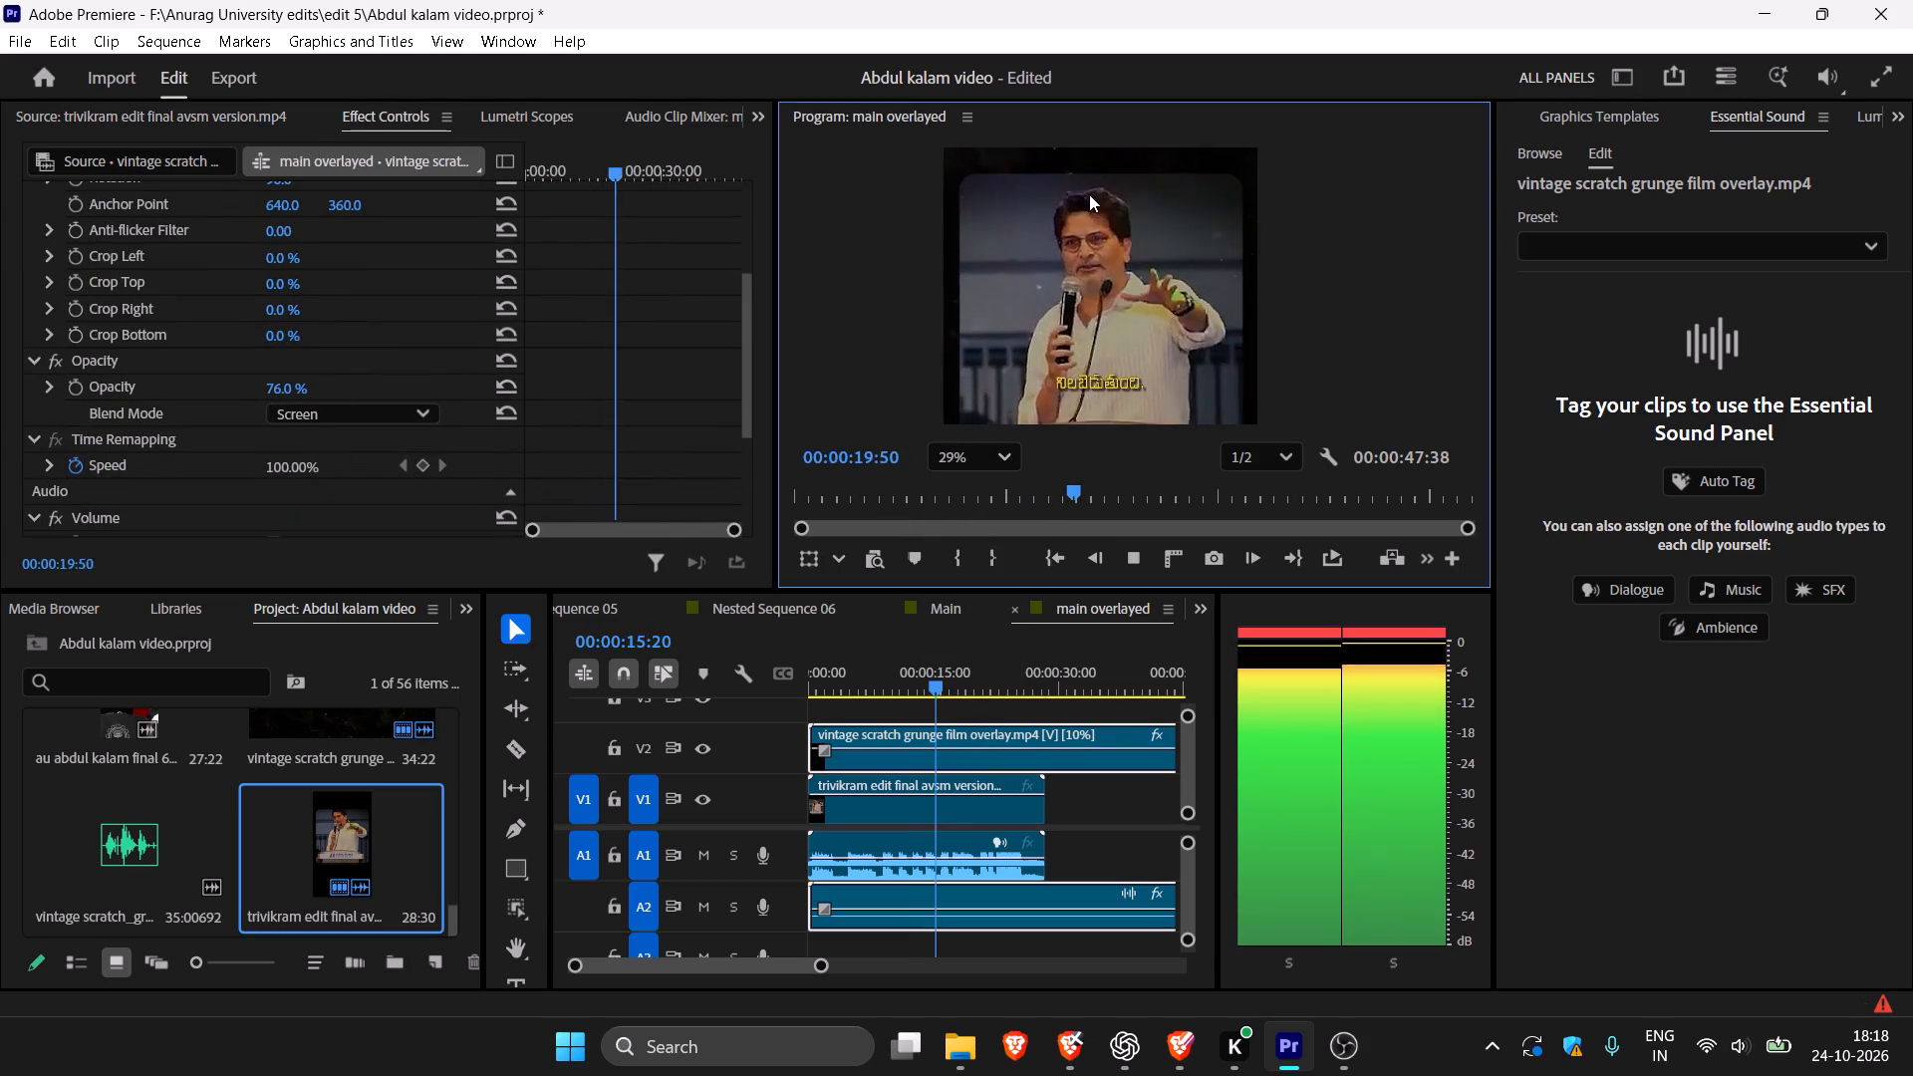
{"action": "scroll", "coordinate": [1089, 194], "scroll_direction": "up", "scroll_amount": 4}
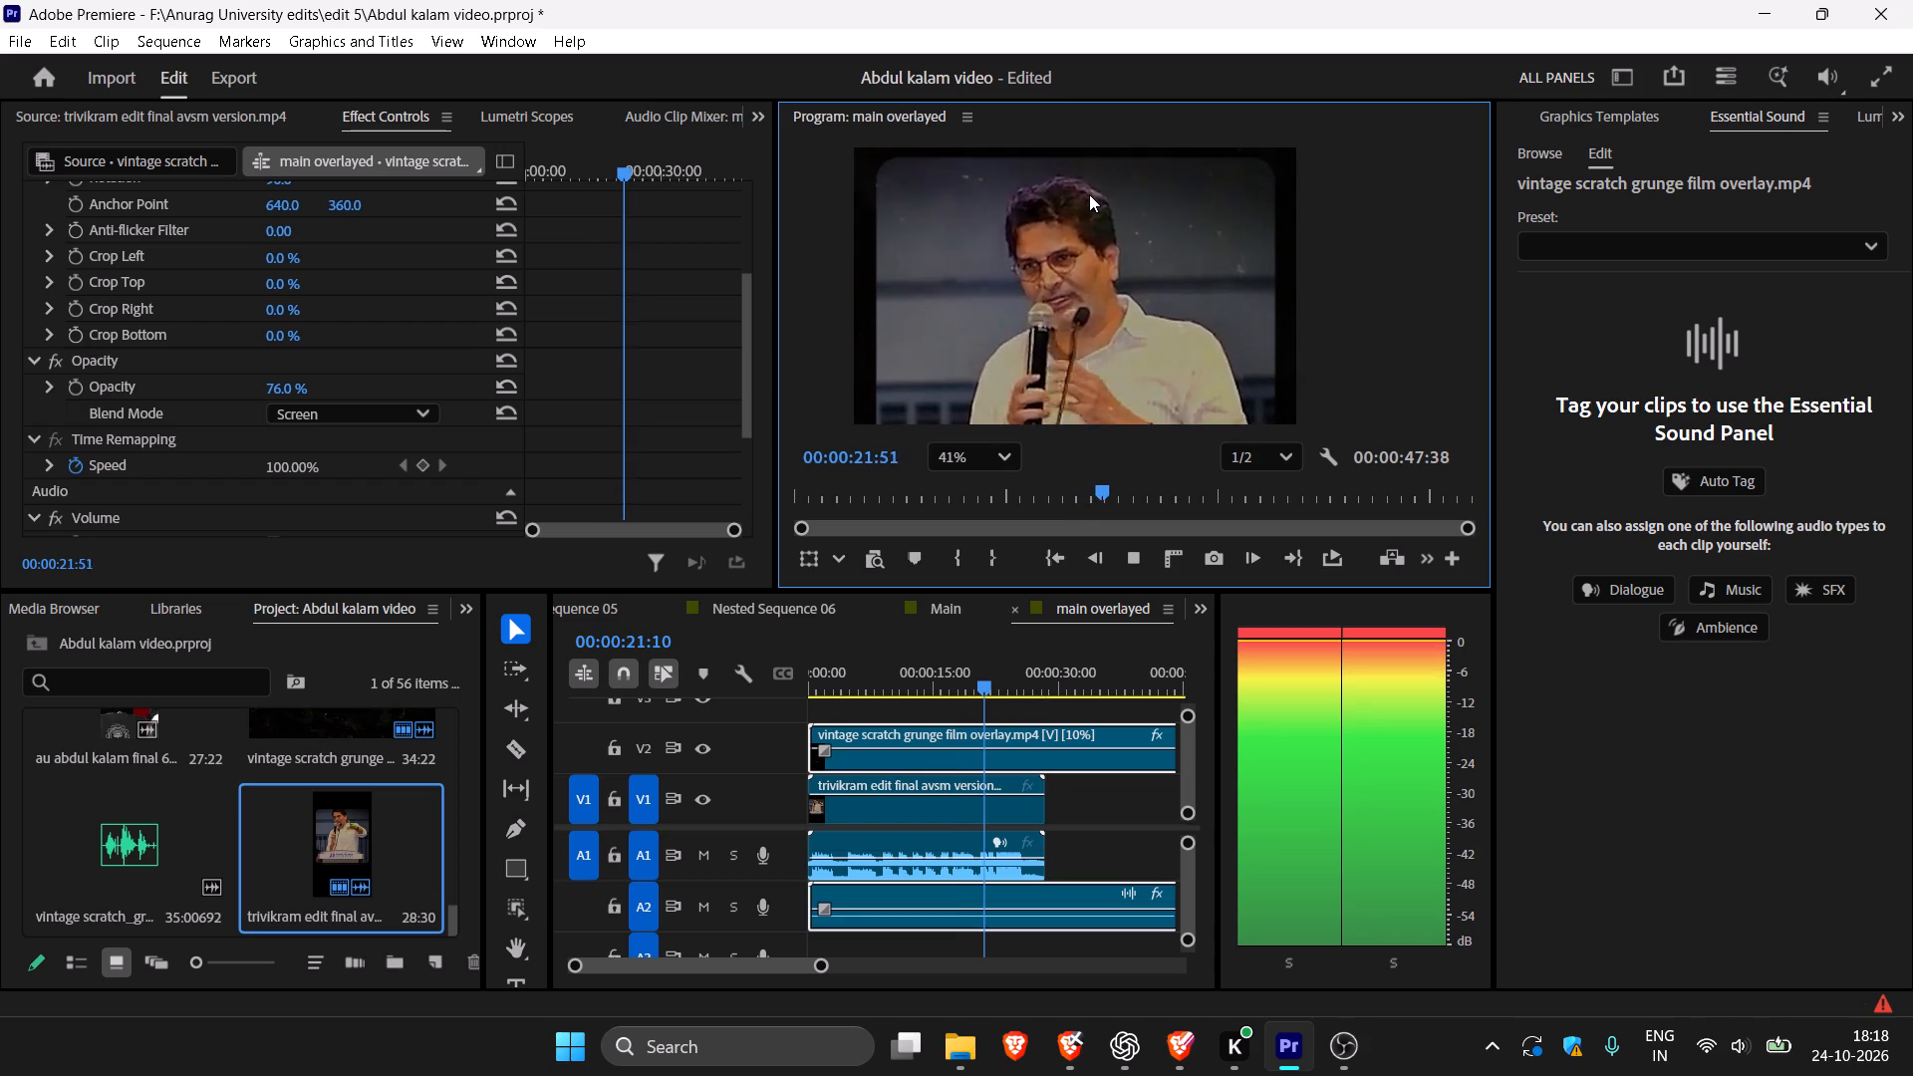
{"action": "scroll", "coordinate": [1089, 194], "scroll_direction": "down", "scroll_amount": 17}
{"action": "scroll", "coordinate": [1095, 219], "scroll_direction": "up", "scroll_amount": 4}
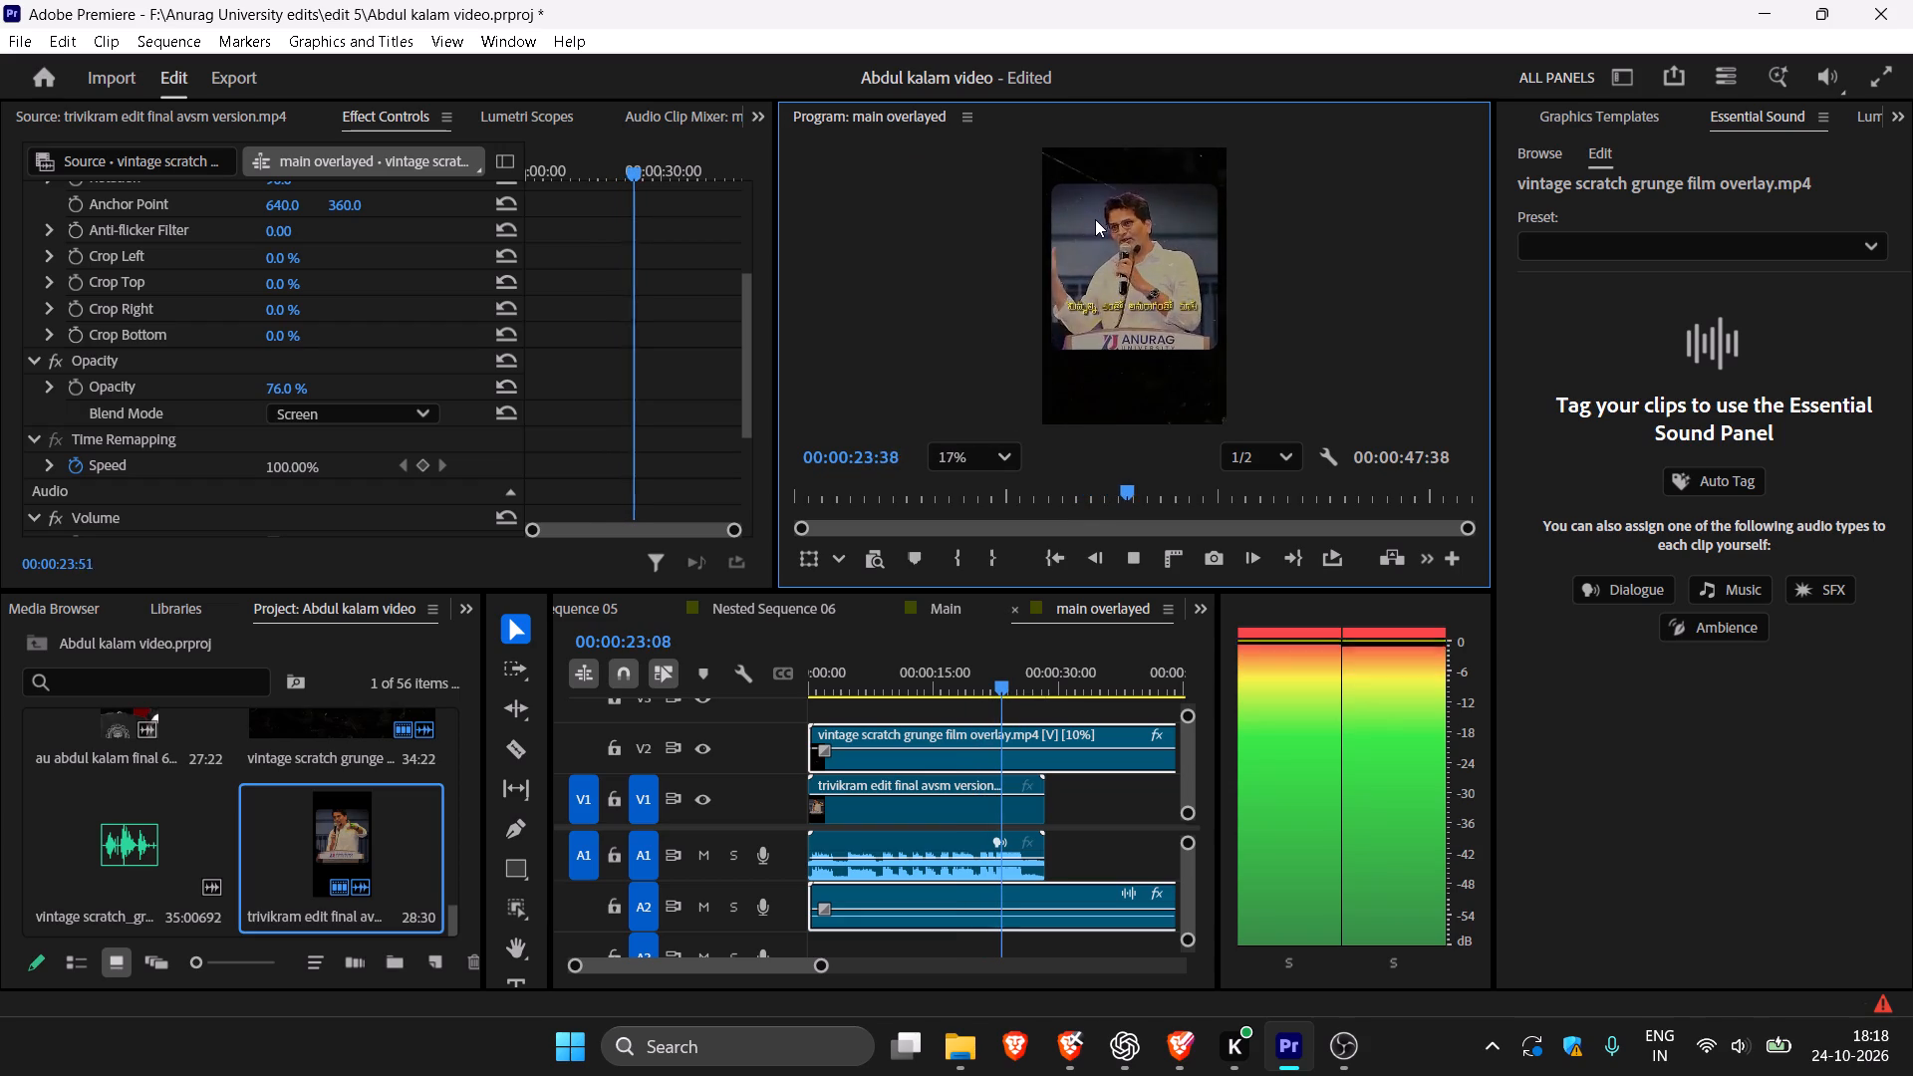
{"action": "key", "text": "space"}
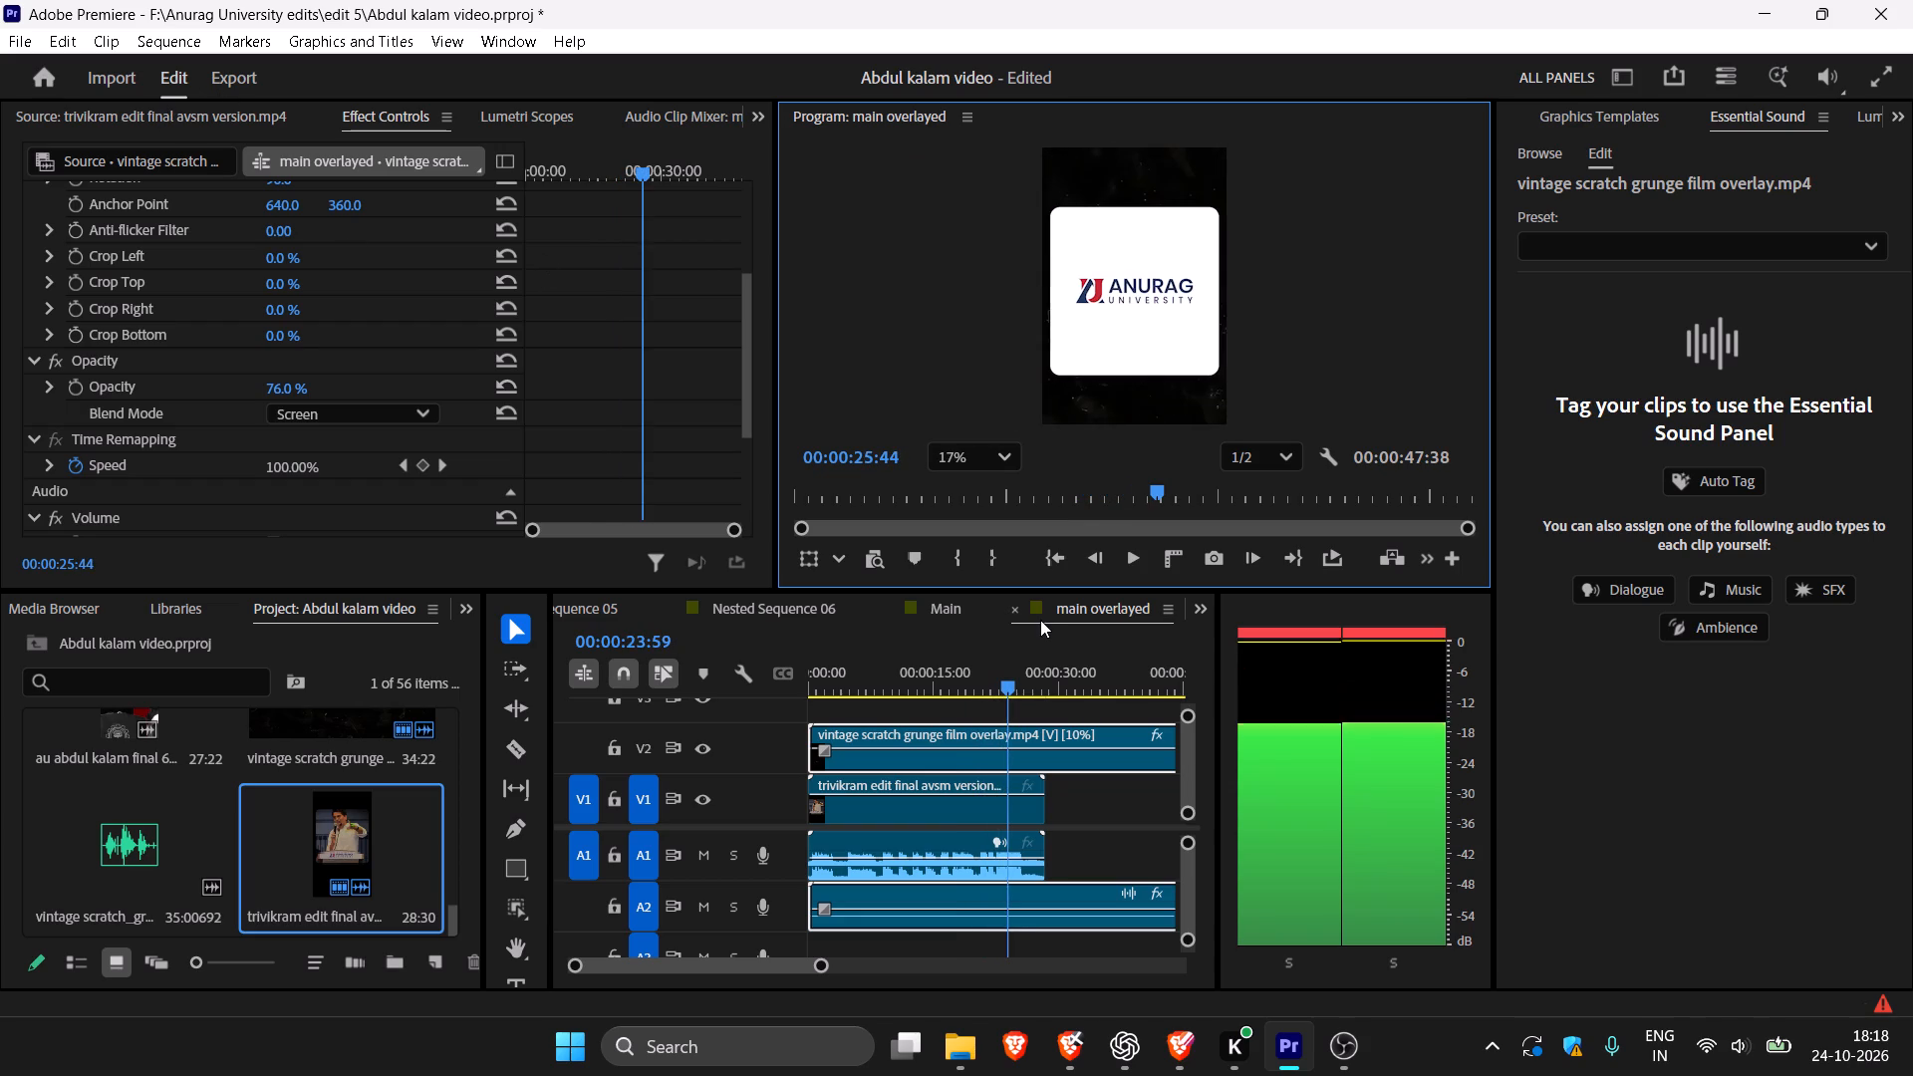
Cut the grunge overlay at about 00:00:25:30, where the Anurag University logo begins, delete the part after it, and play the ending.
{"action": "key", "text": "c"}
{"action": "left_click_drag", "start_coordinate": [1023, 688], "coordinate": [1019, 689]}
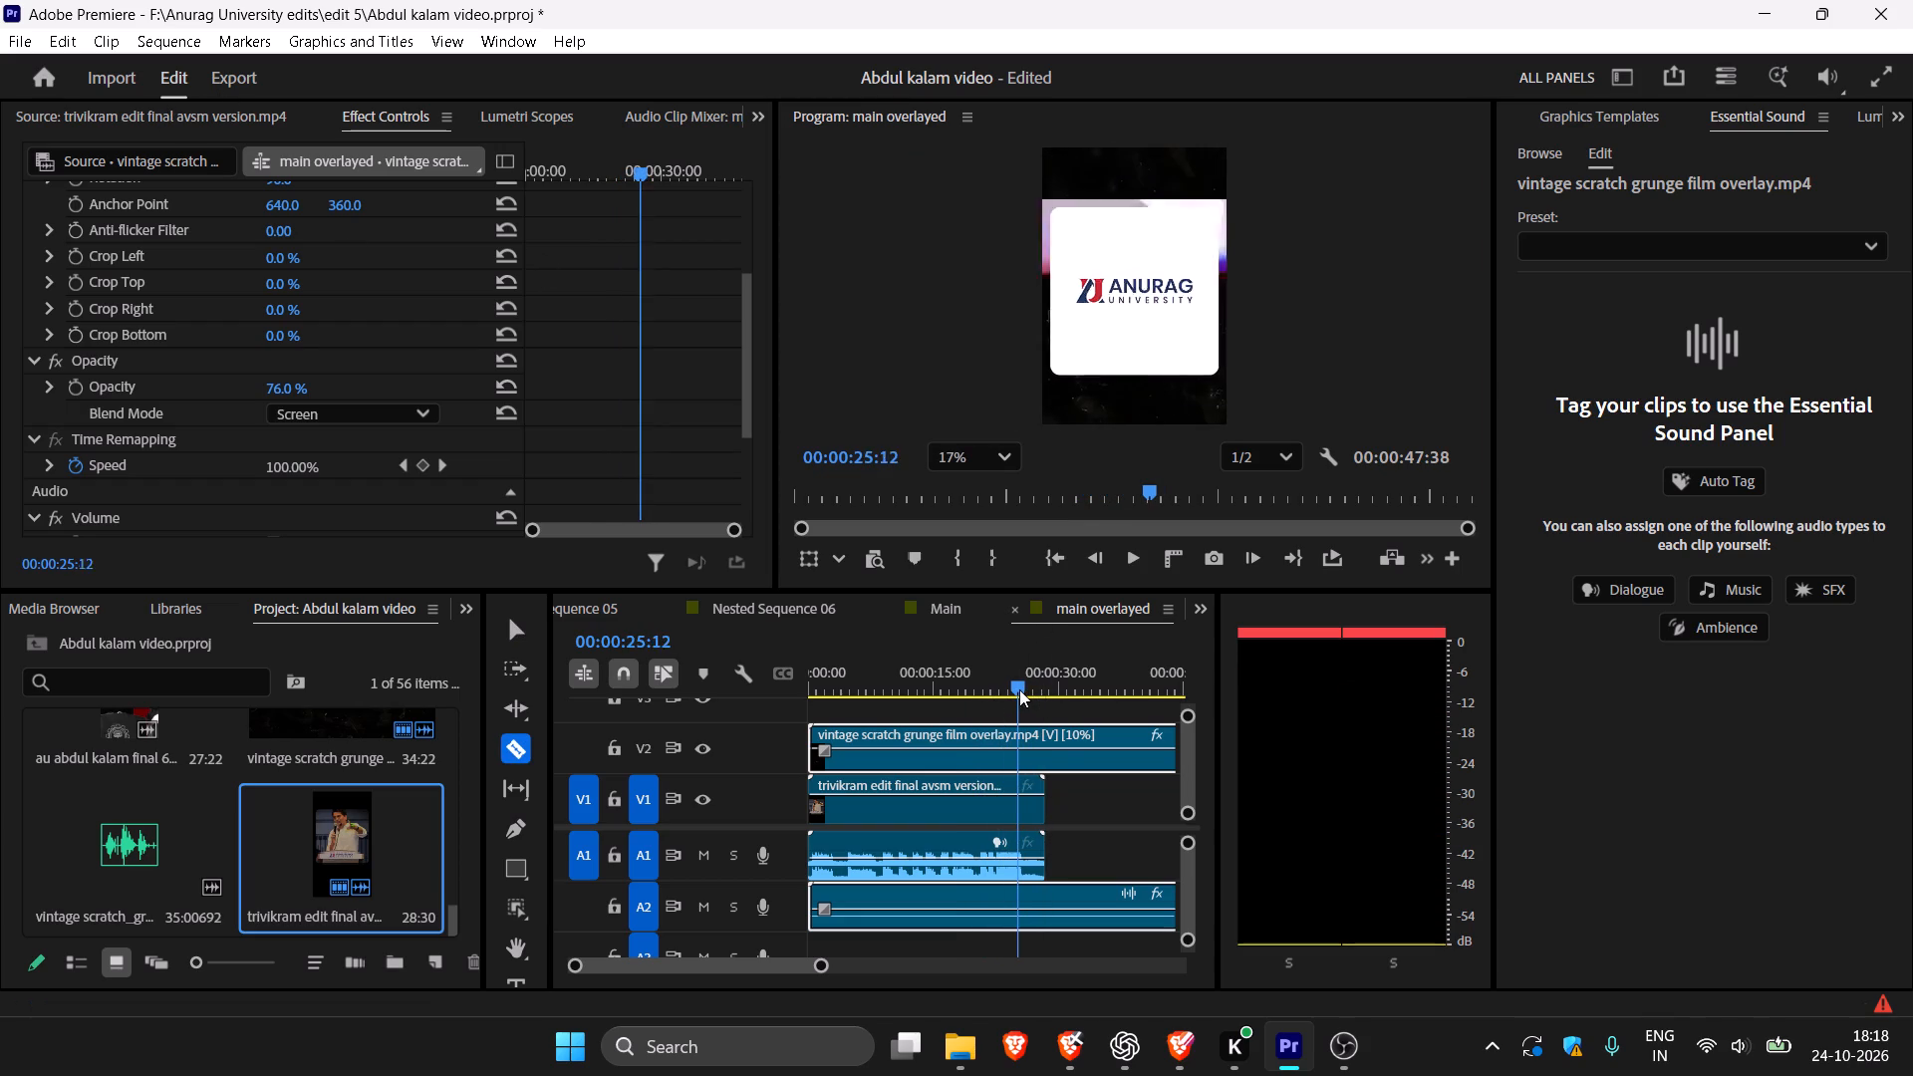
{"action": "left_click_drag", "start_coordinate": [1019, 689], "coordinate": [1020, 693]}
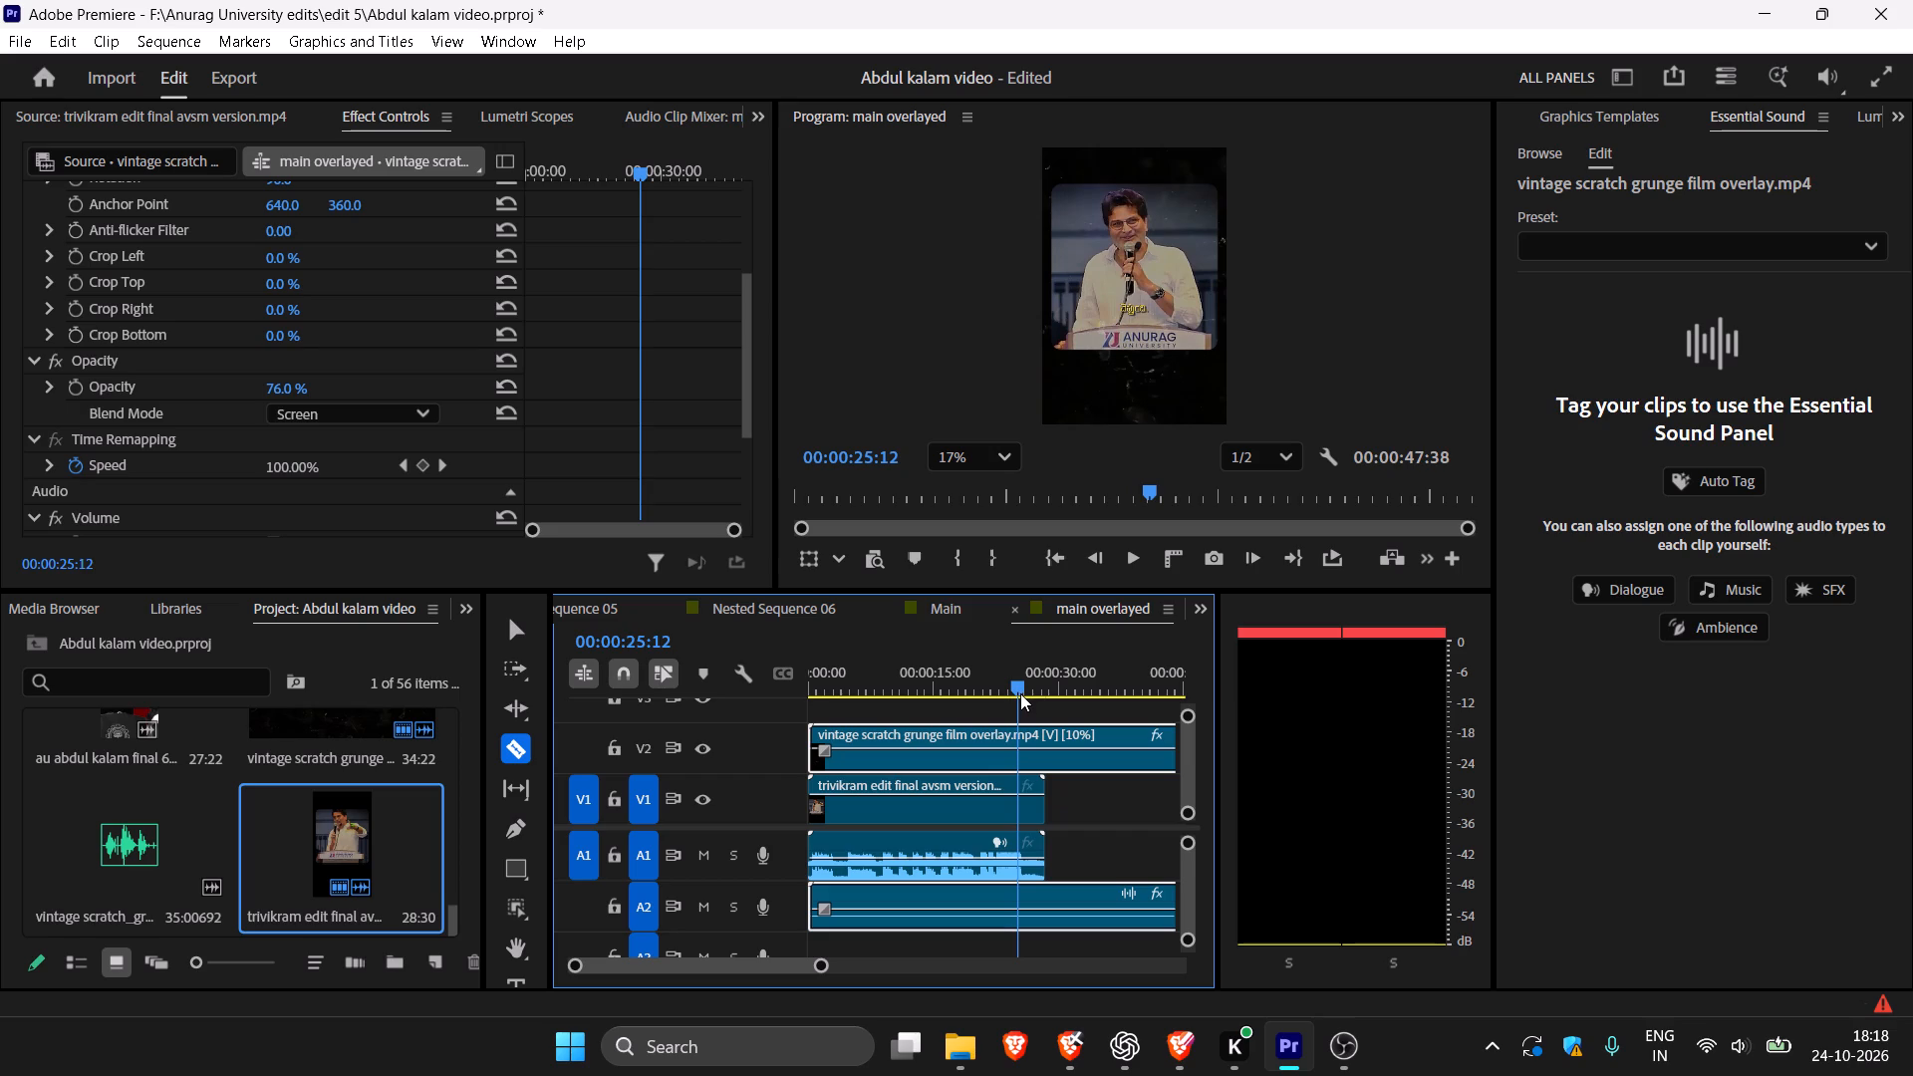
{"action": "left_click_drag", "start_coordinate": [1020, 693], "coordinate": [1022, 697]}
{"action": "left_click", "coordinate": [1024, 758]}
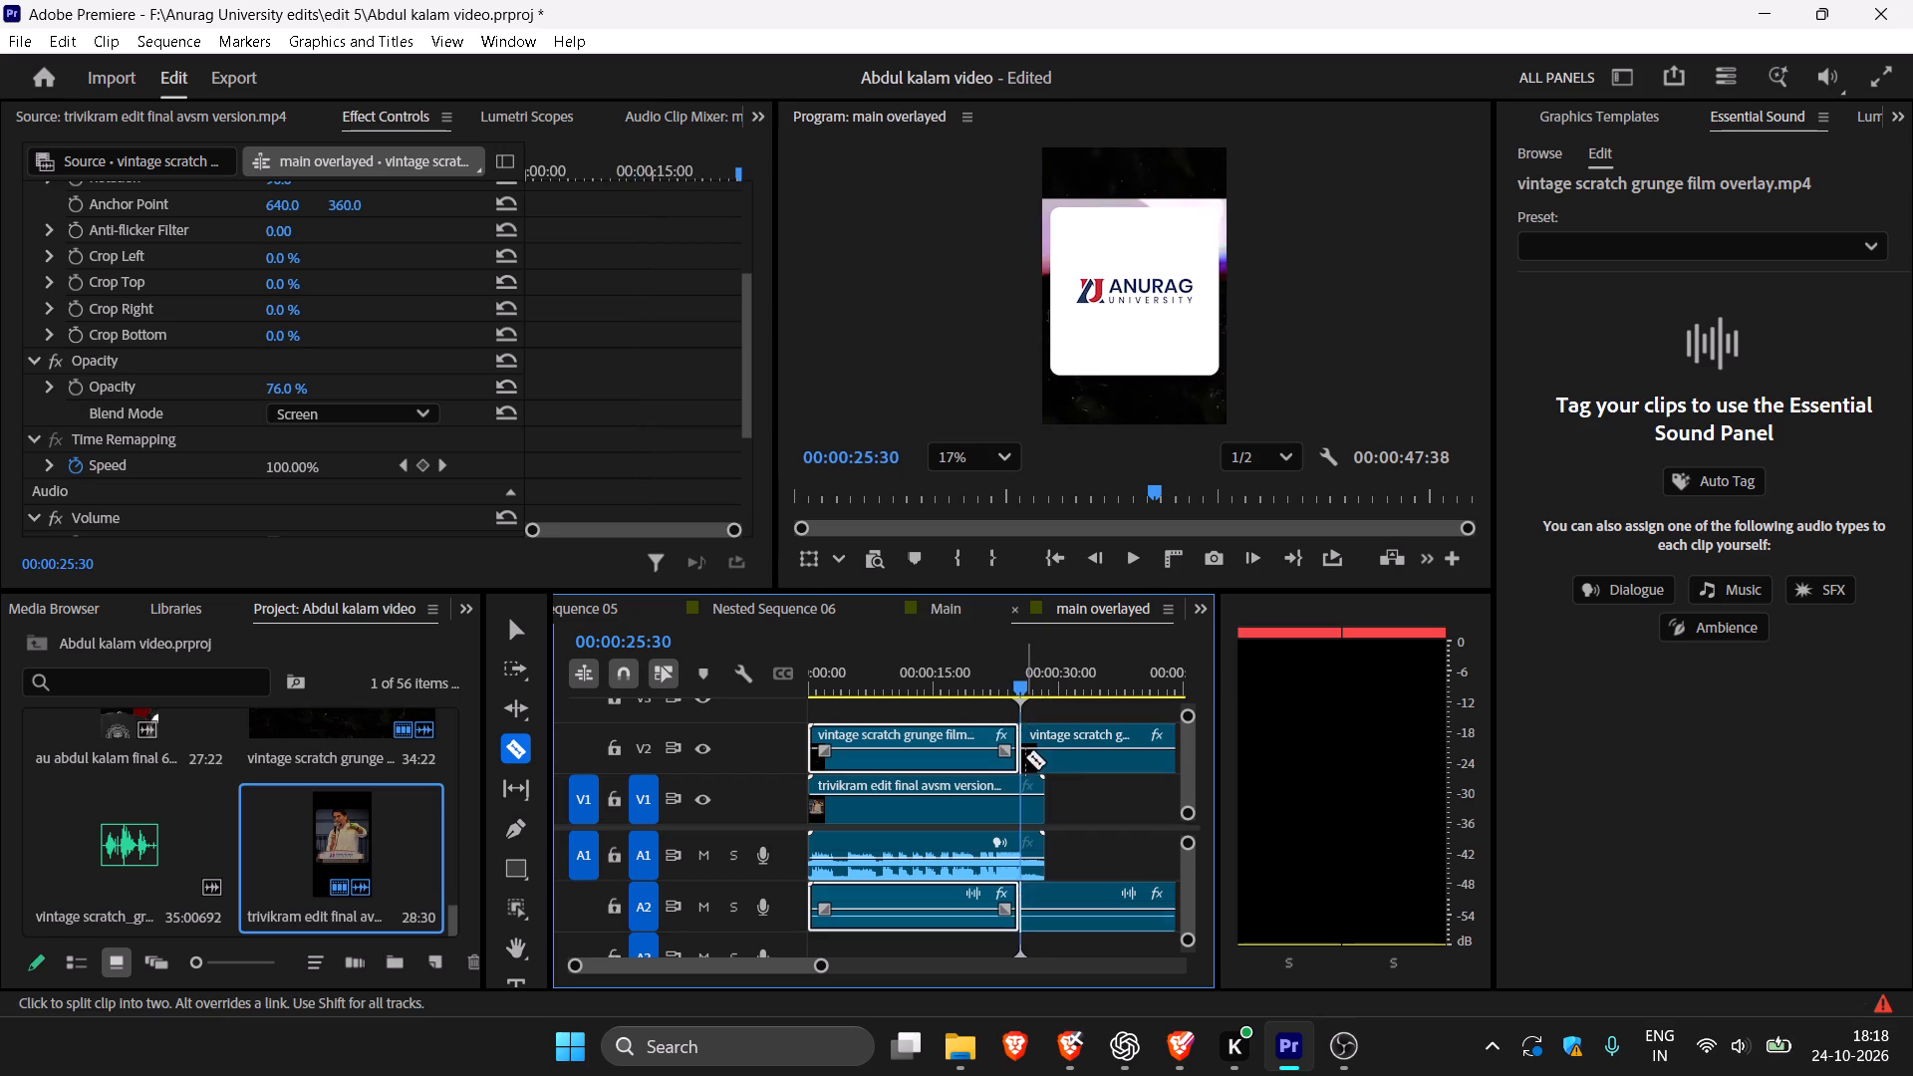
{"action": "key", "text": "v"}
{"action": "left_click", "coordinate": [1068, 748]}
{"action": "key", "text": "Delete"}
{"action": "left_click", "coordinate": [1002, 672]}
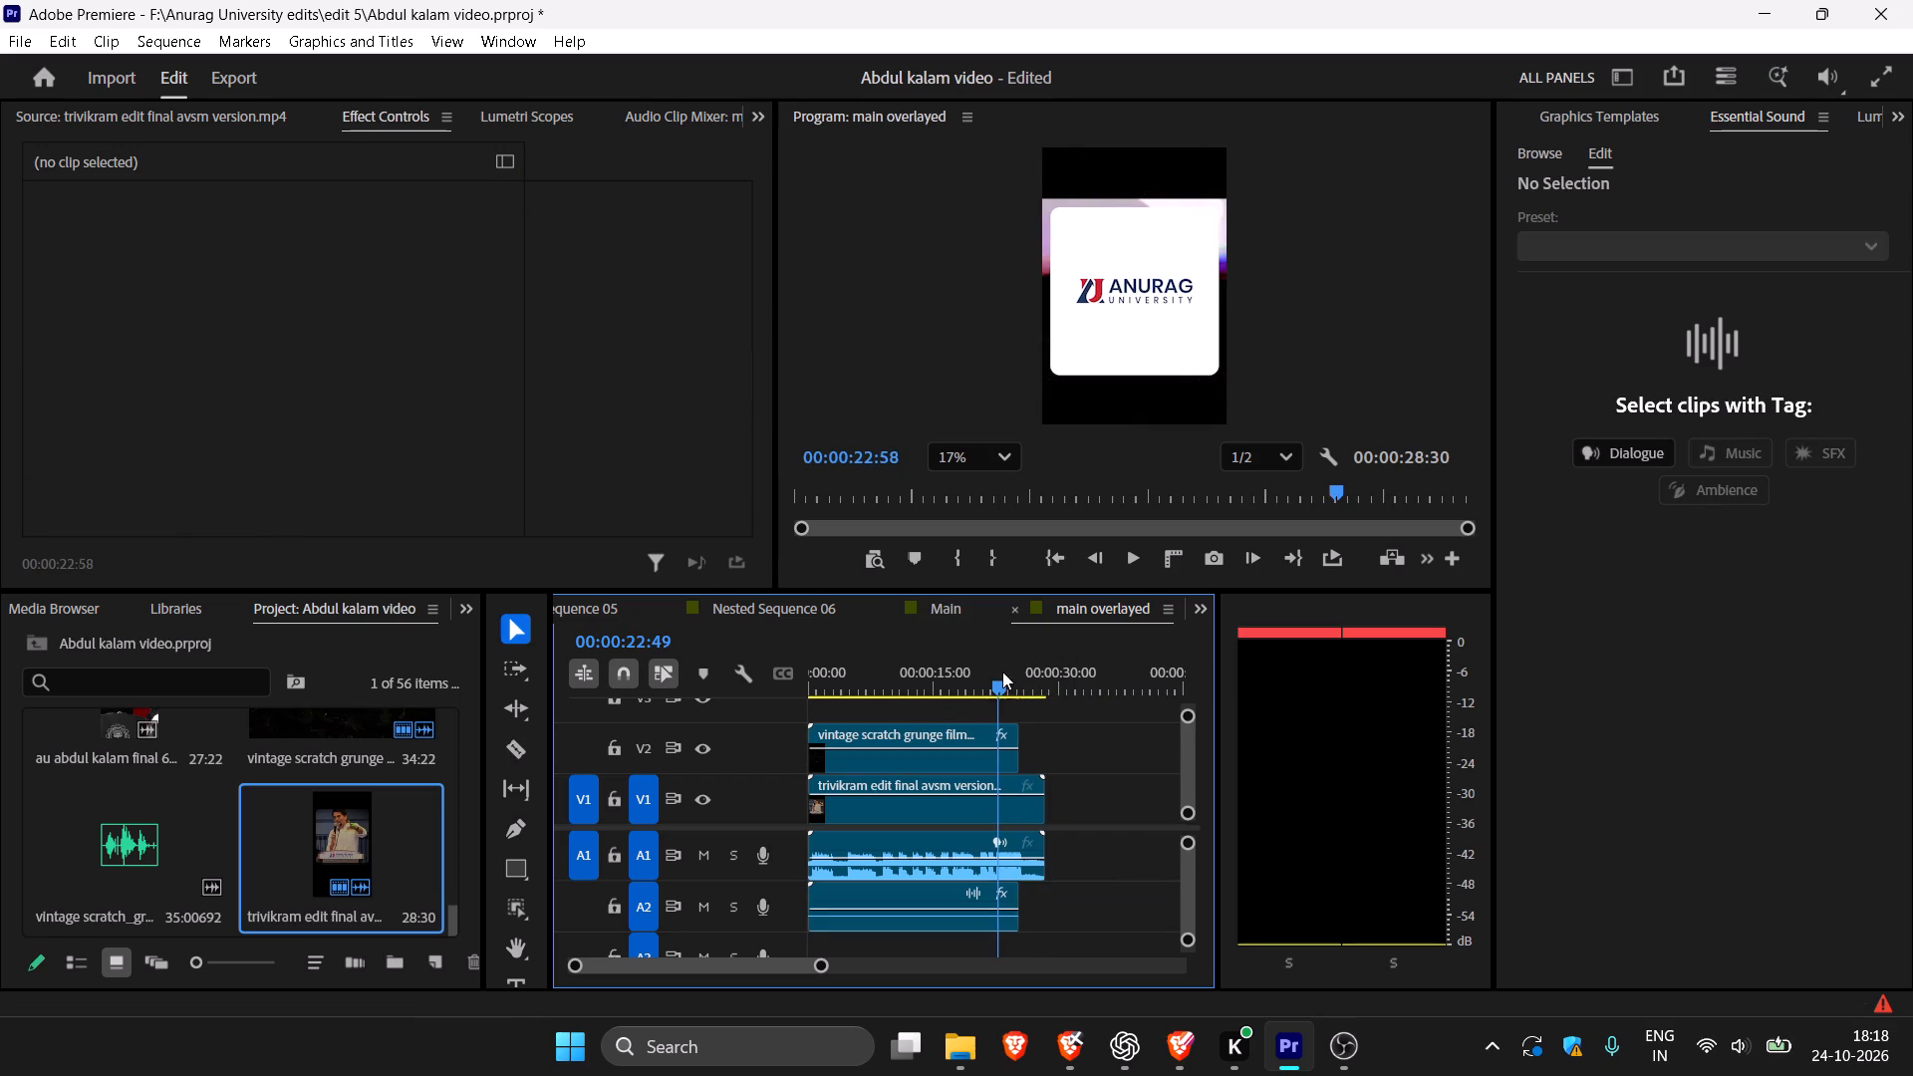
{"action": "key", "text": "space"}
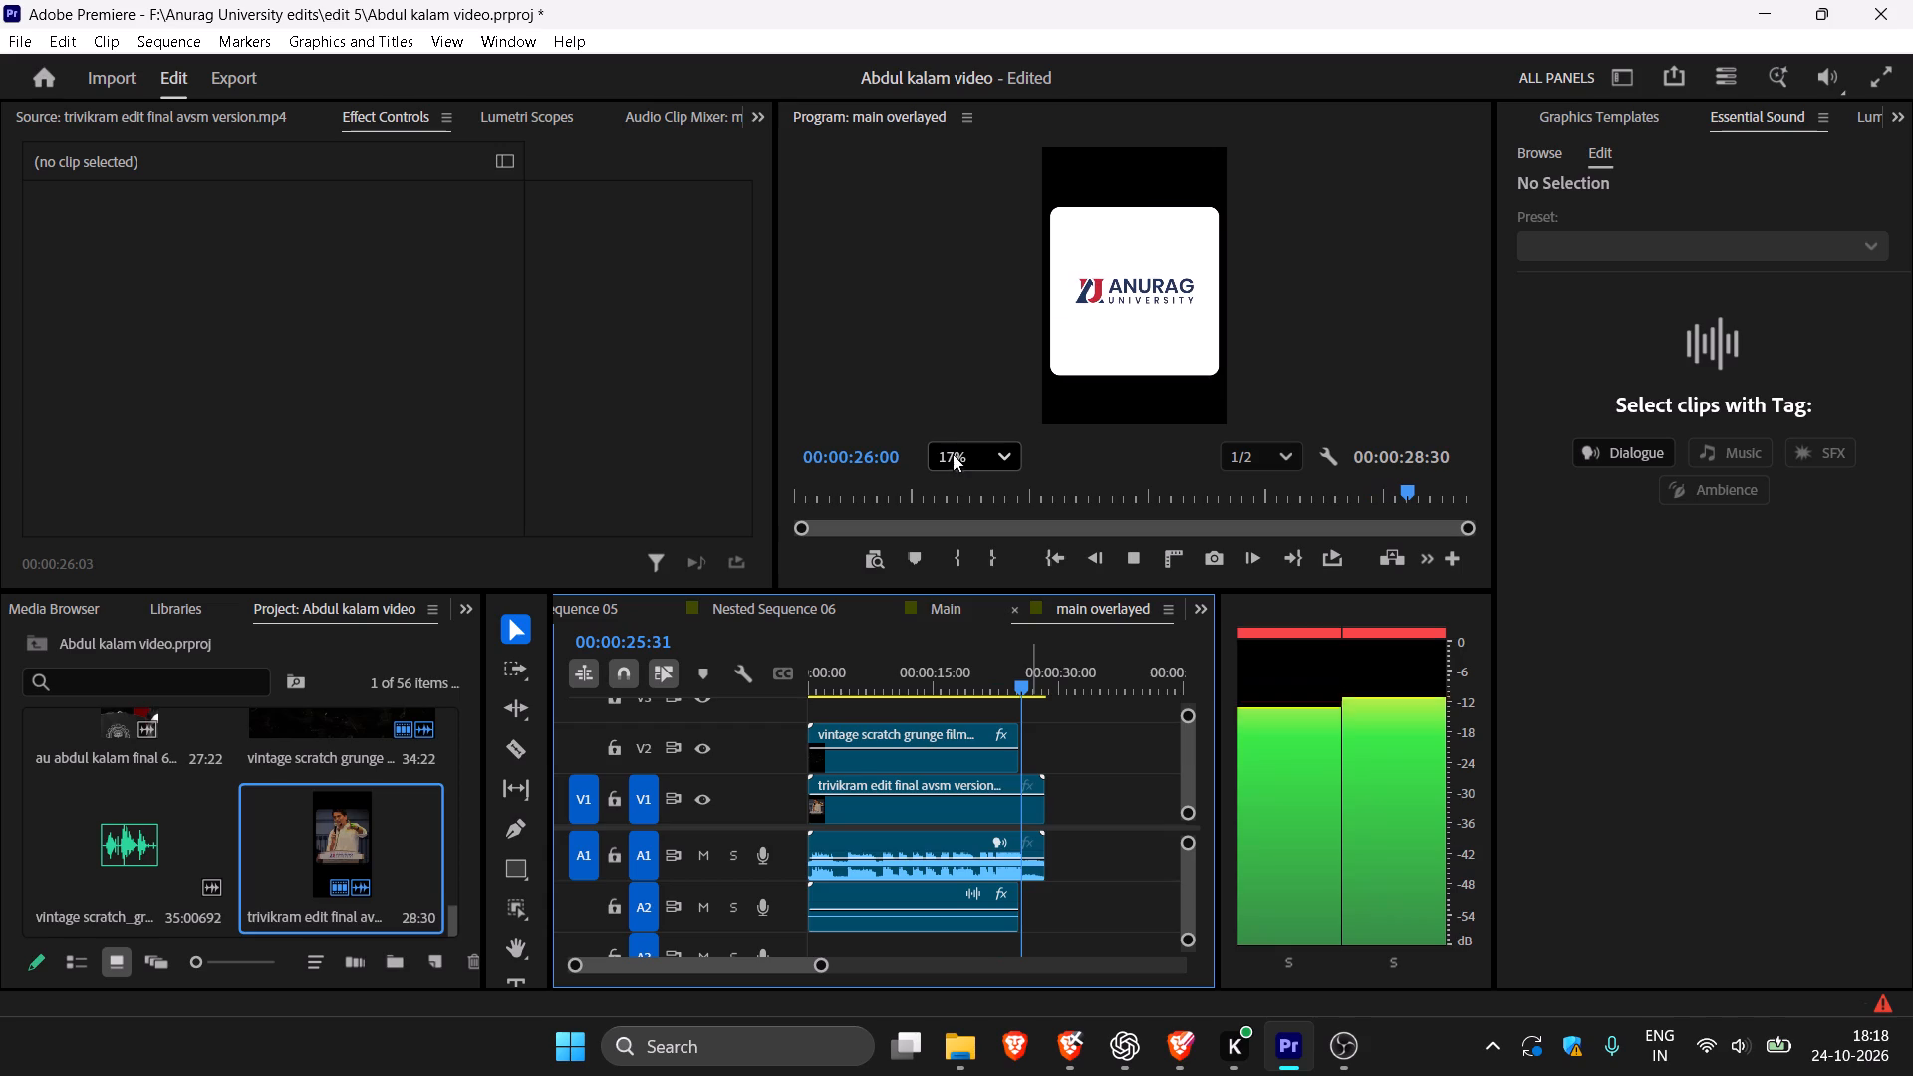
{"action": "key", "text": "space"}
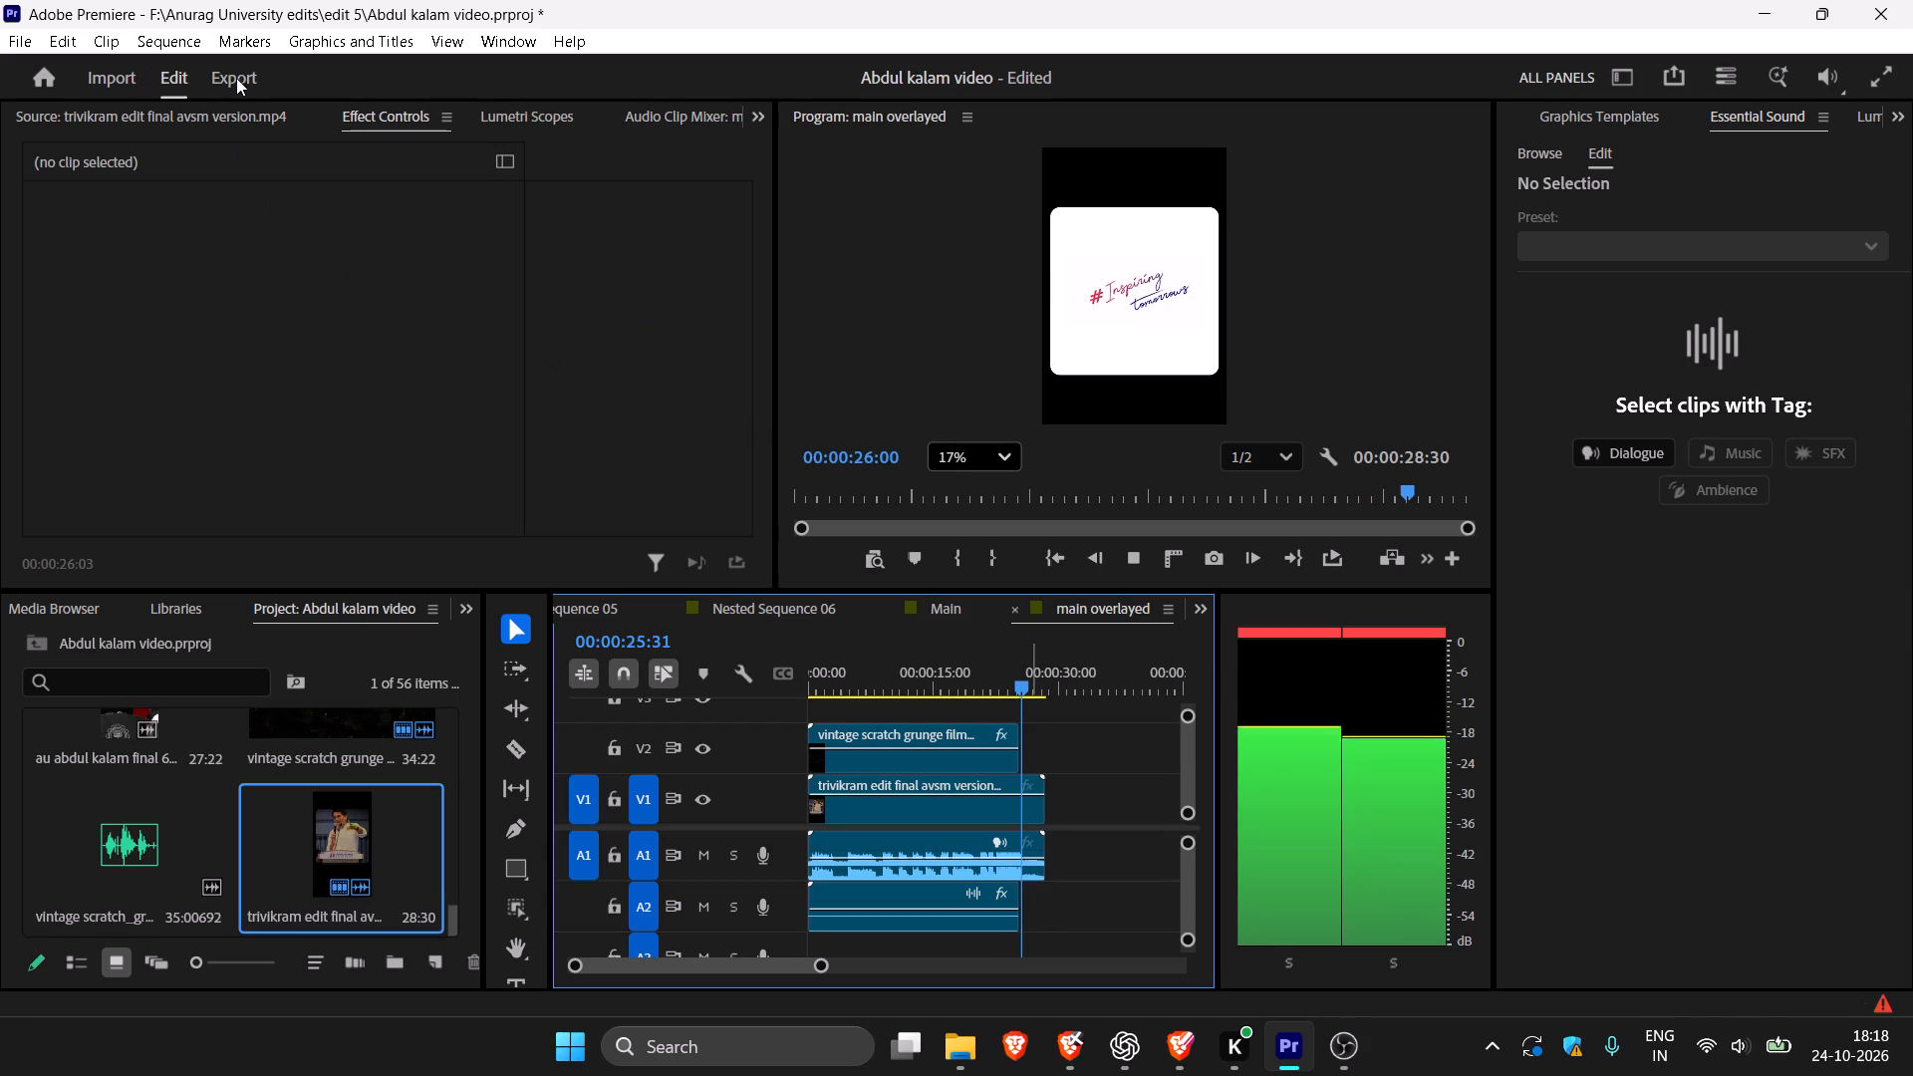
Open the export settings for the main overlayed sequence and browse the output location to the final folder inside edit 7.
{"action": "left_click", "coordinate": [239, 79]}
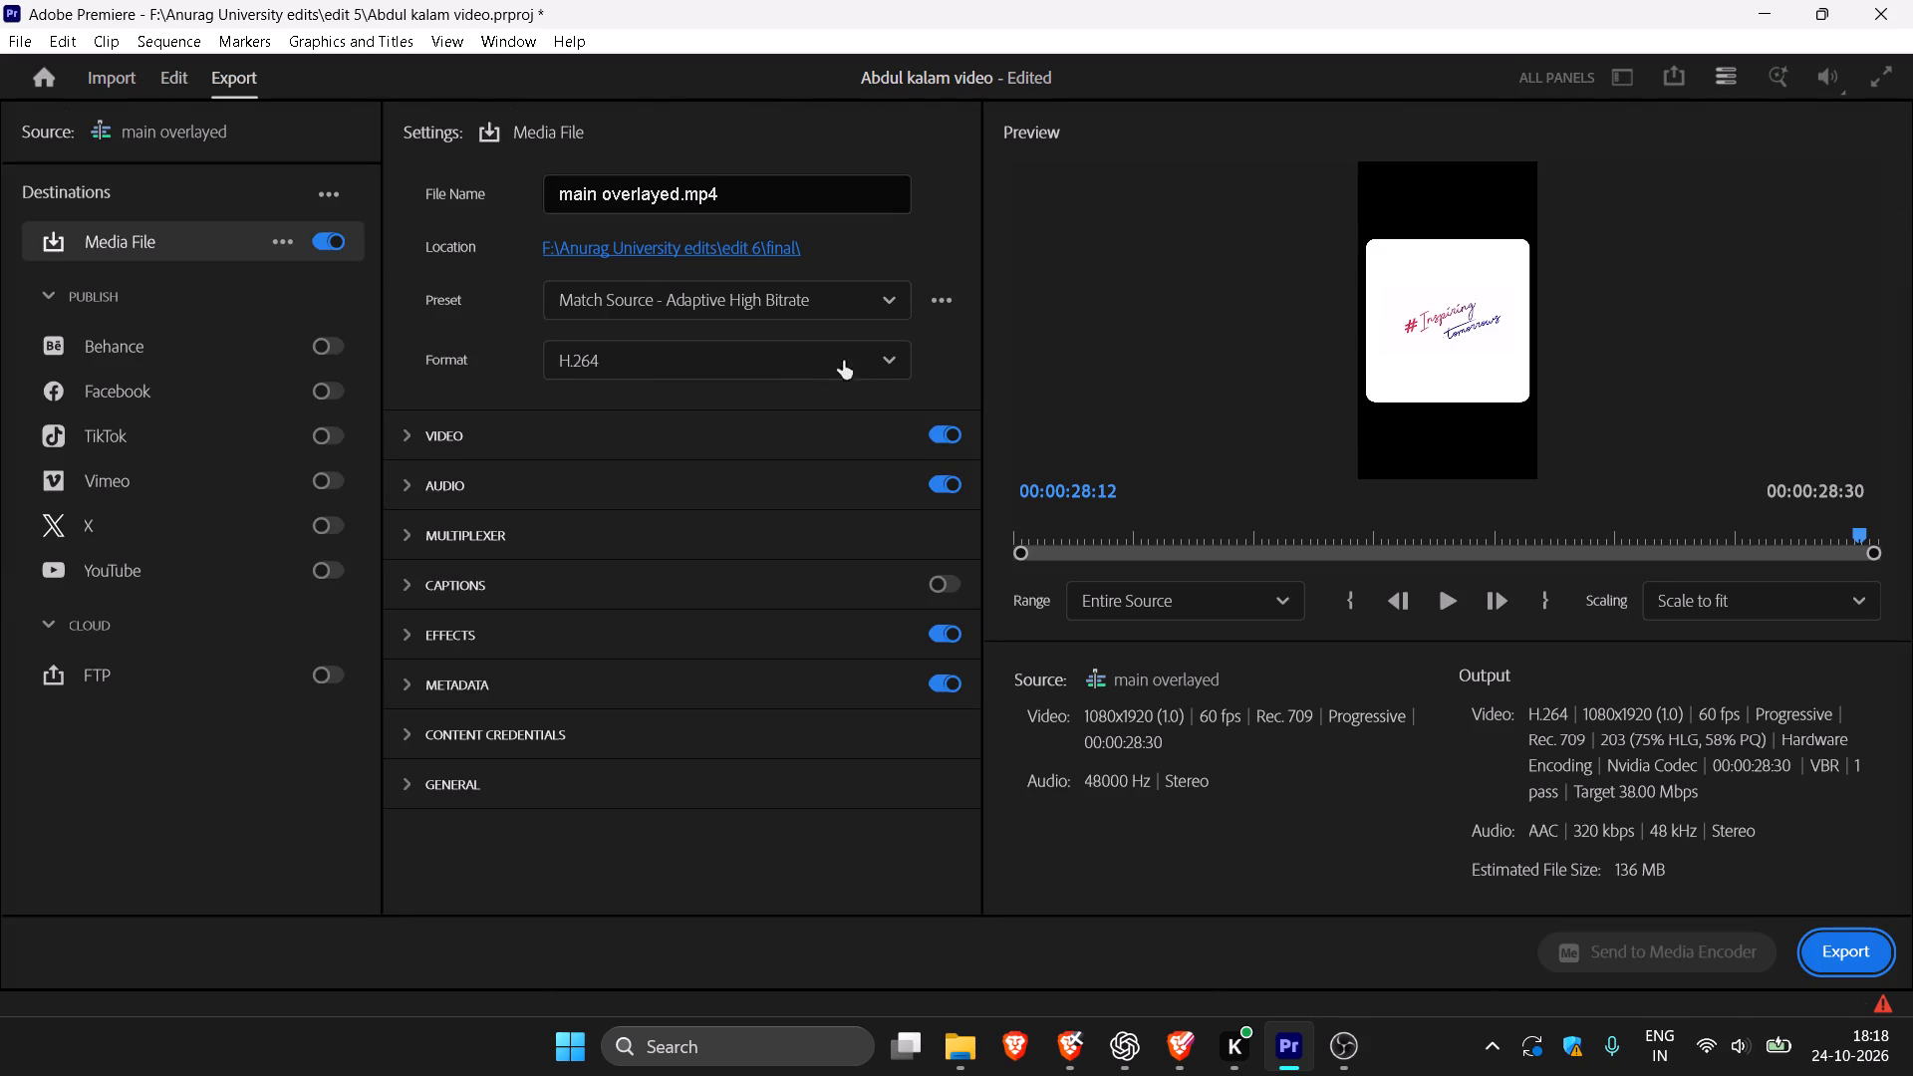
{"action": "left_click", "coordinate": [746, 265]}
{"action": "left_click", "coordinate": [757, 251]}
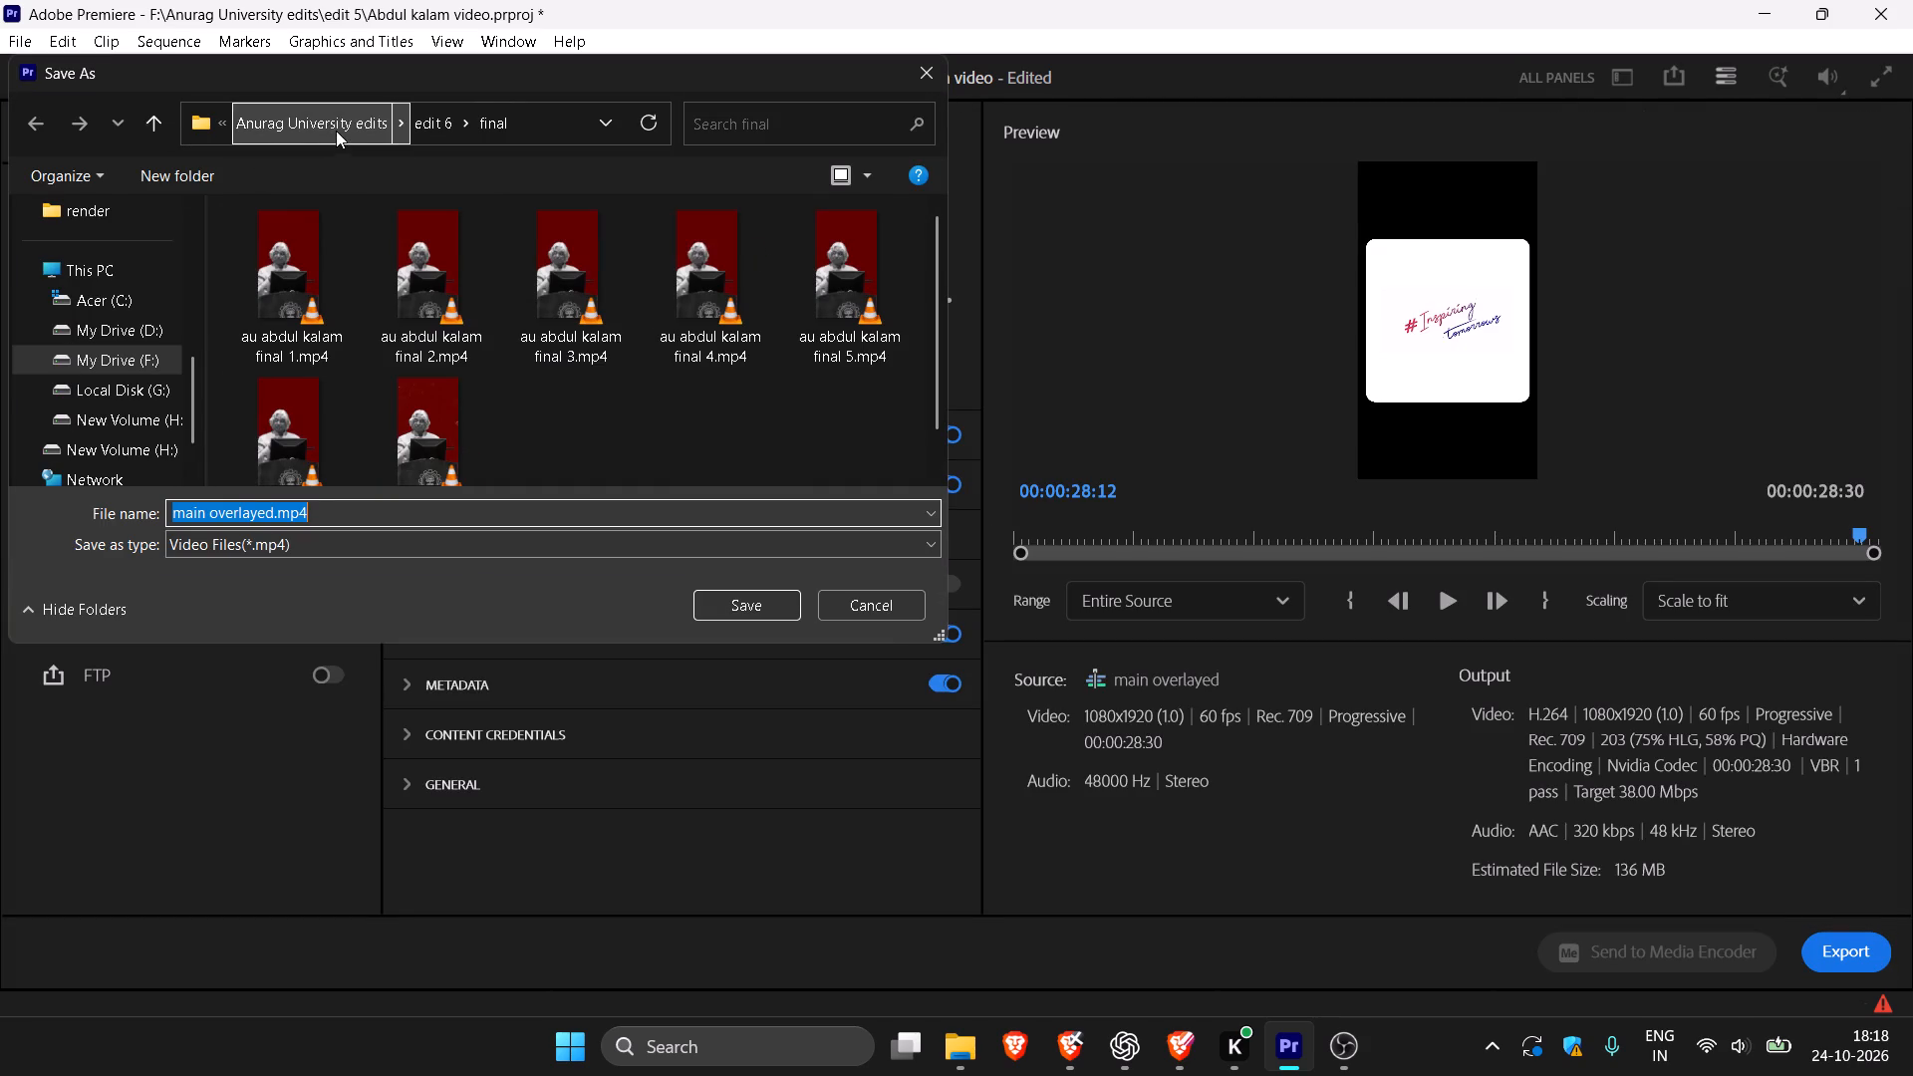
{"action": "left_click", "coordinate": [336, 131]}
{"action": "double_click", "coordinate": [306, 347]}
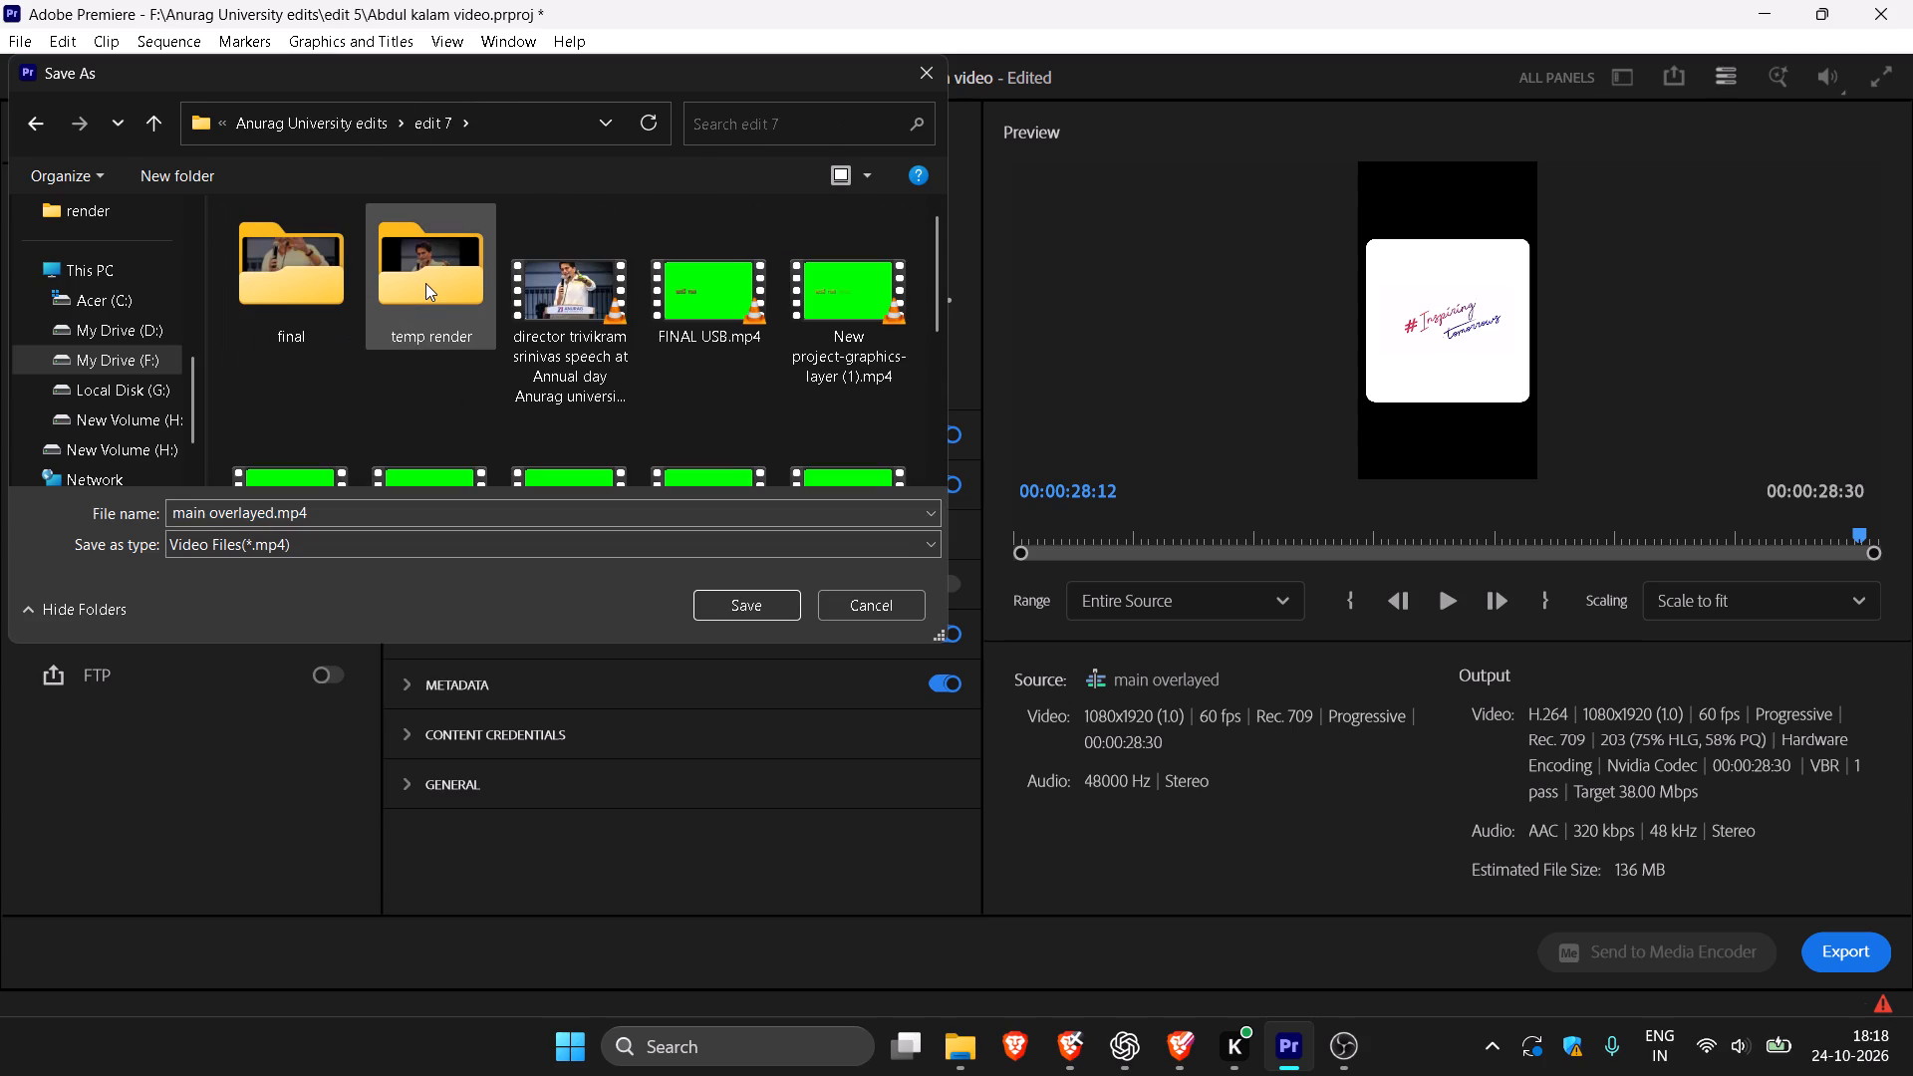
{"action": "double_click", "coordinate": [428, 283]}
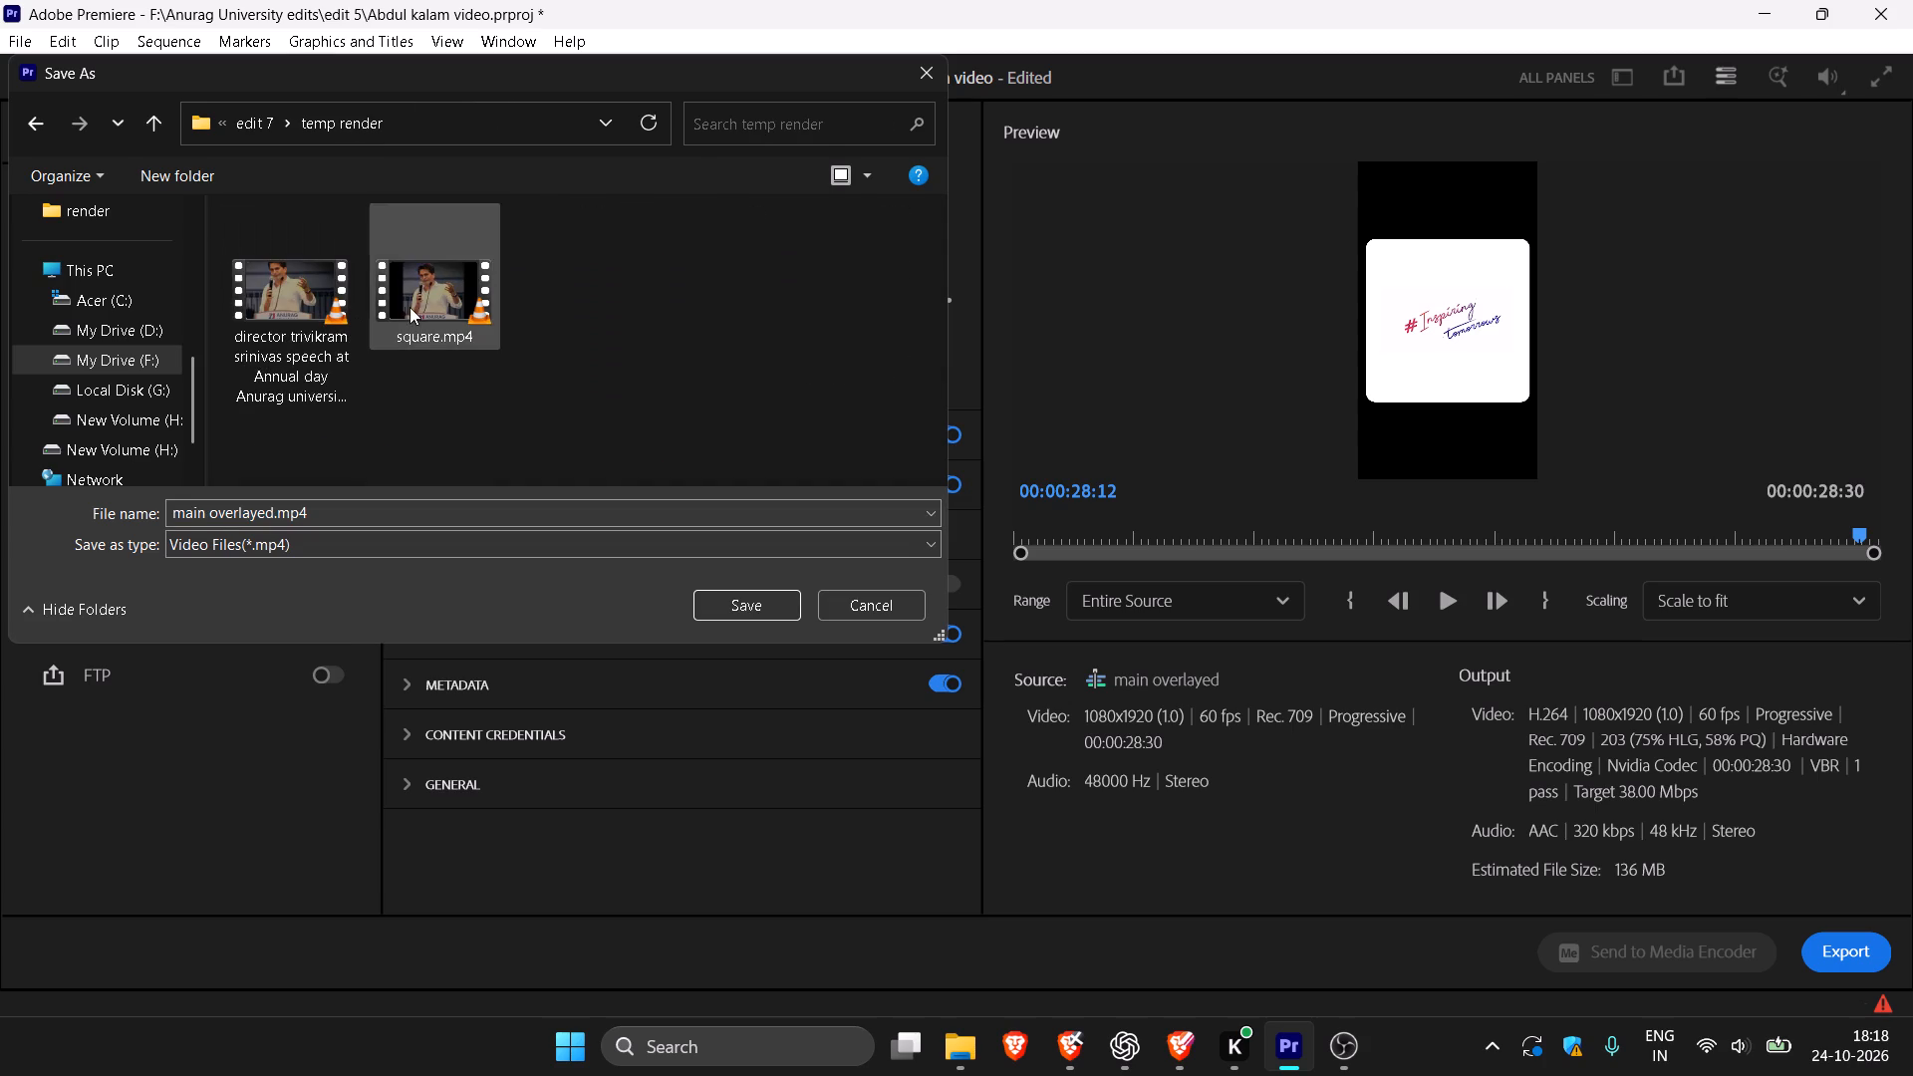
{"action": "left_click", "coordinate": [263, 134]}
{"action": "double_click", "coordinate": [306, 292]}
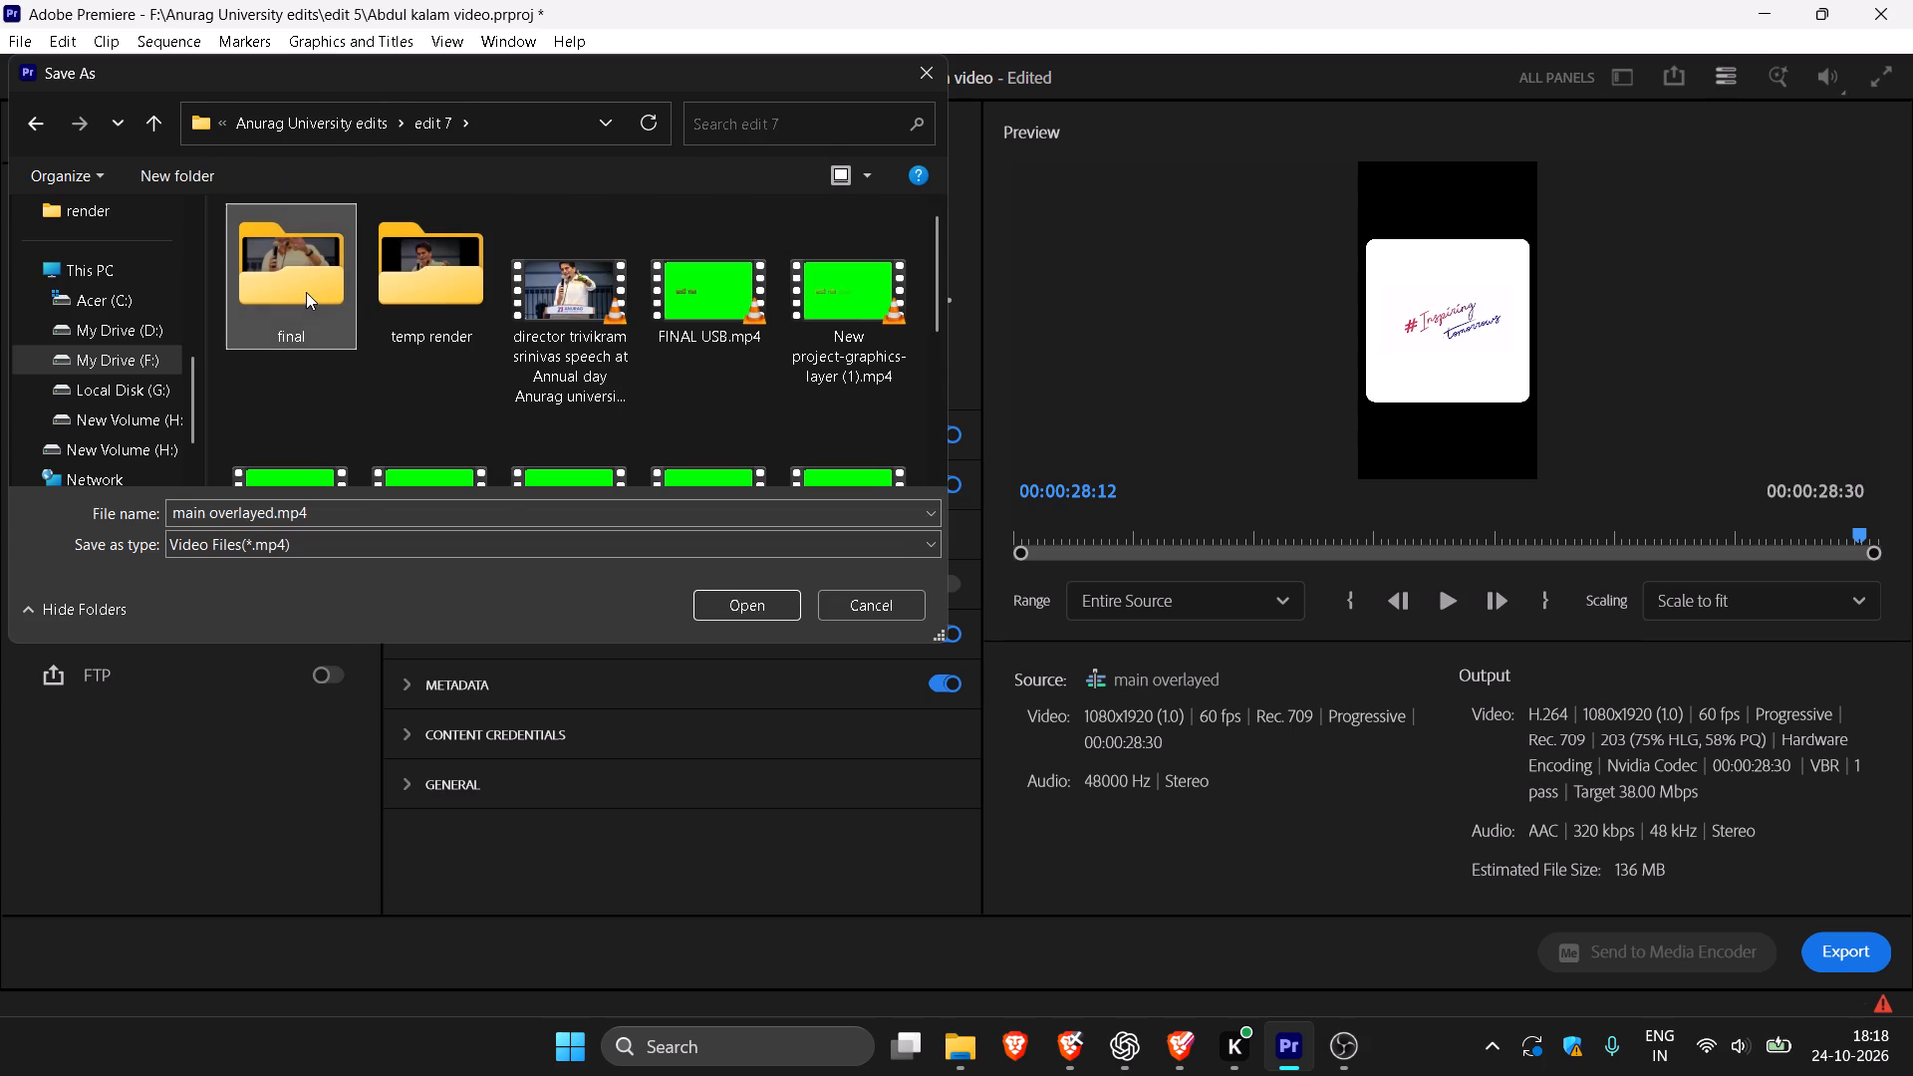
Name the export file from the existing avsm version video, extending it to "trivikram edit final avsm version 2 grun".
{"action": "left_click", "coordinate": [476, 317]}
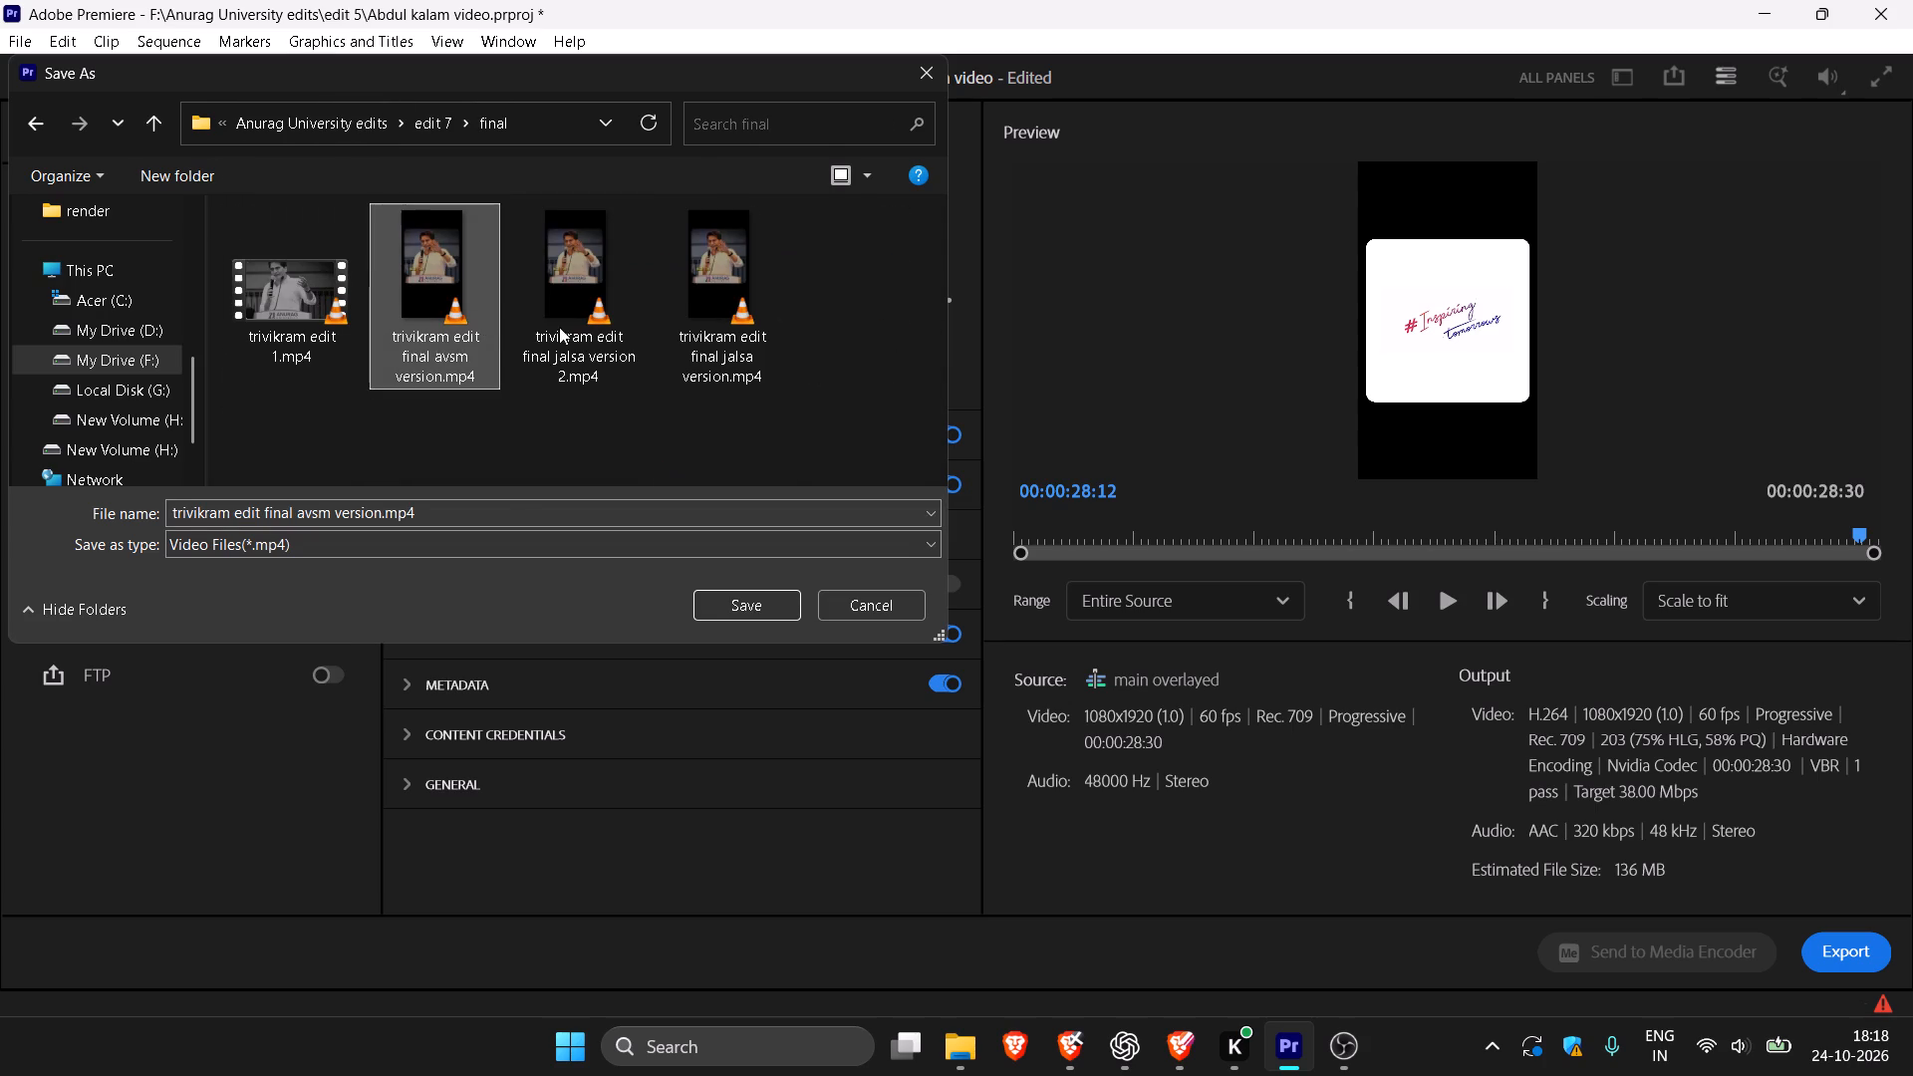
{"action": "left_click", "coordinate": [571, 327]}
{"action": "left_click", "coordinate": [452, 323]}
{"action": "left_click", "coordinate": [362, 514]}
{"action": "left_click", "coordinate": [371, 512]}
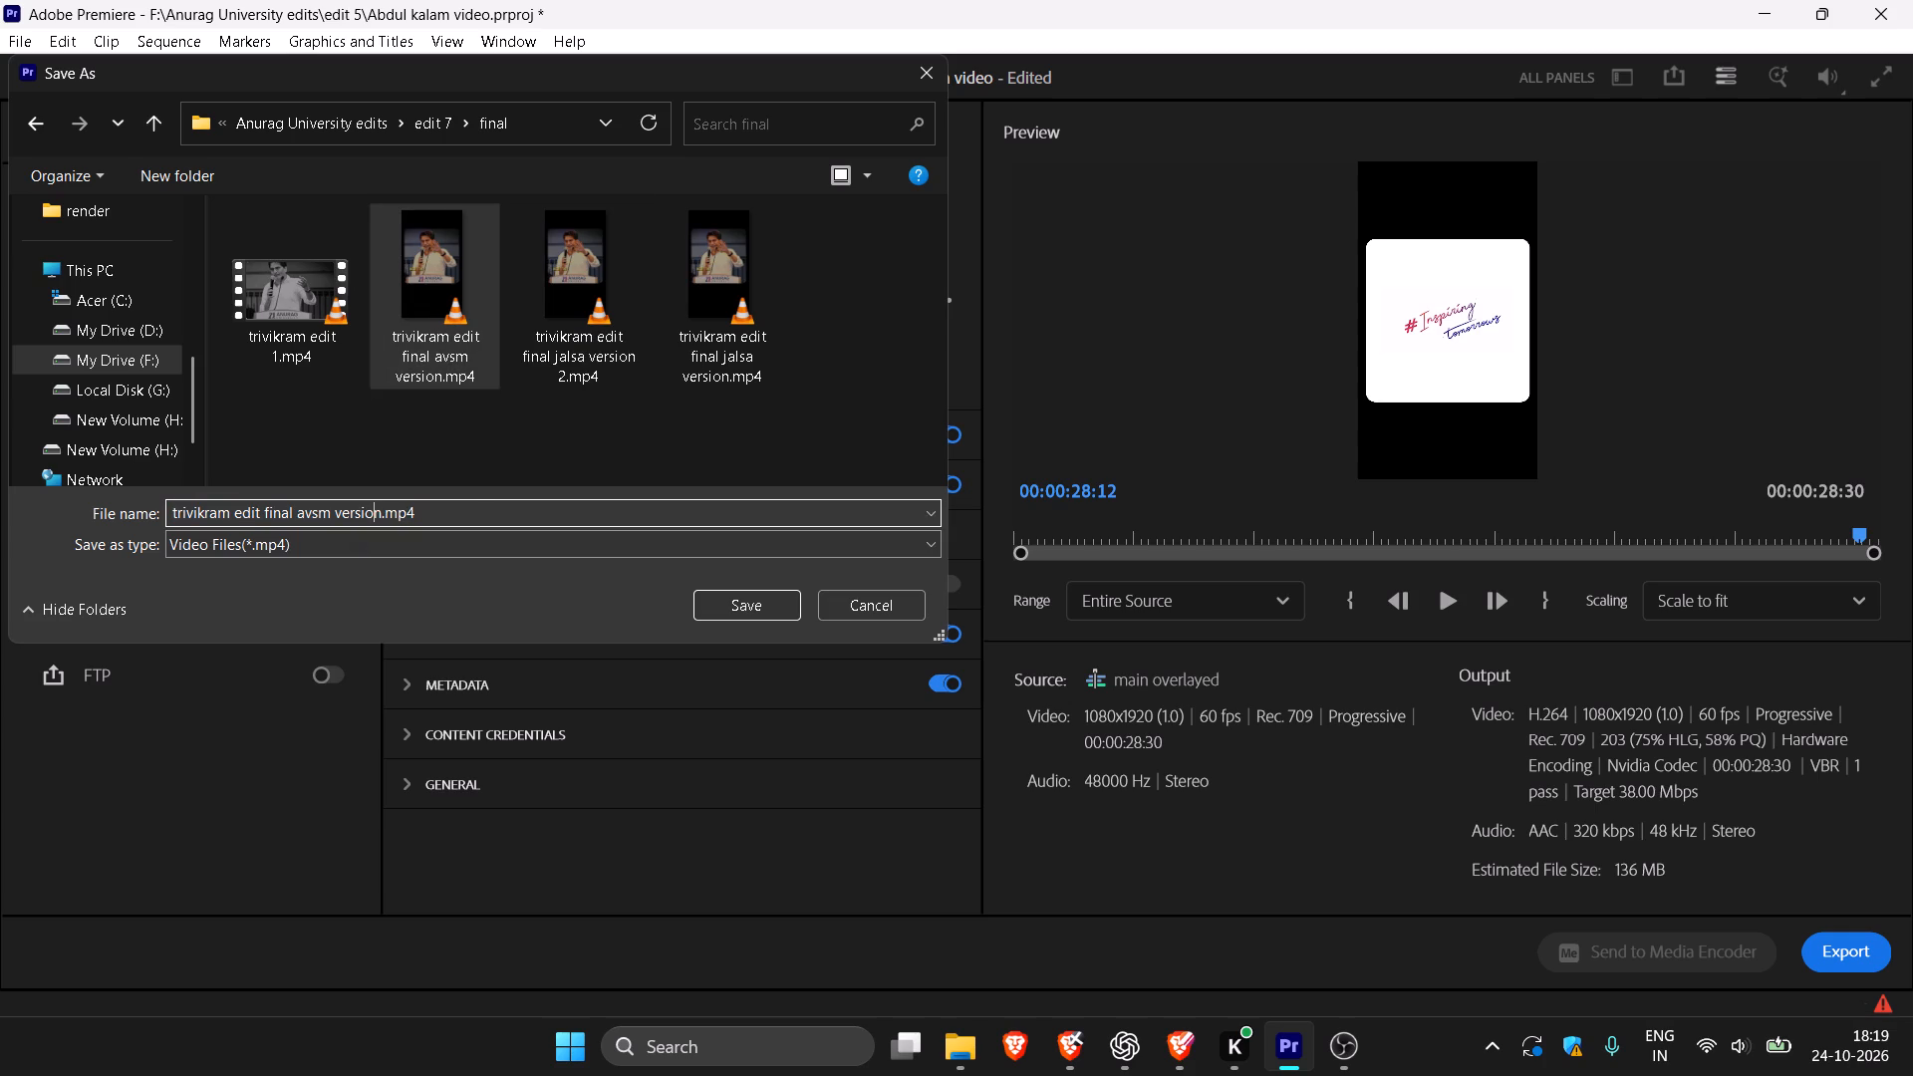
{"action": "left_click", "coordinate": [379, 509]}
{"action": "key", "text": "space"}
{"action": "type", "text": "2"}
{"action": "key", "text": "space"}
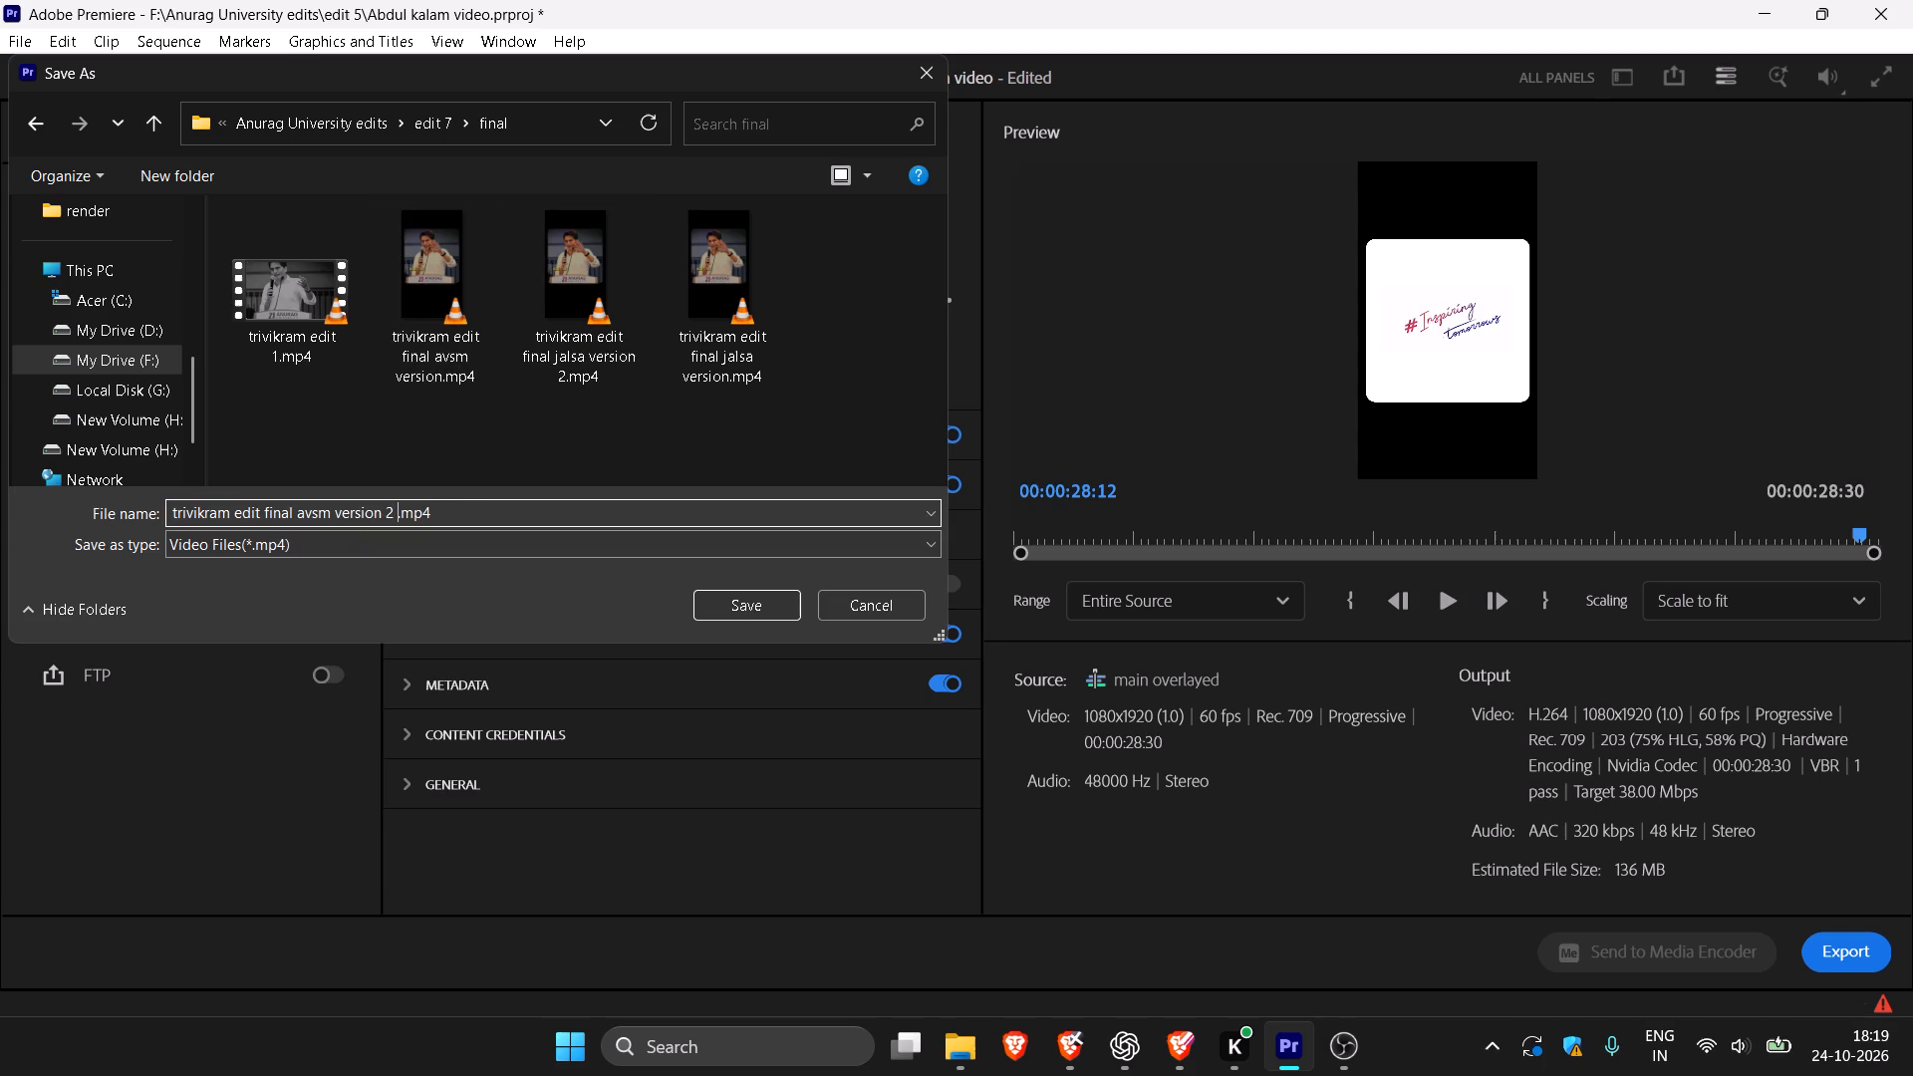
{"action": "type", "text": "grun"}
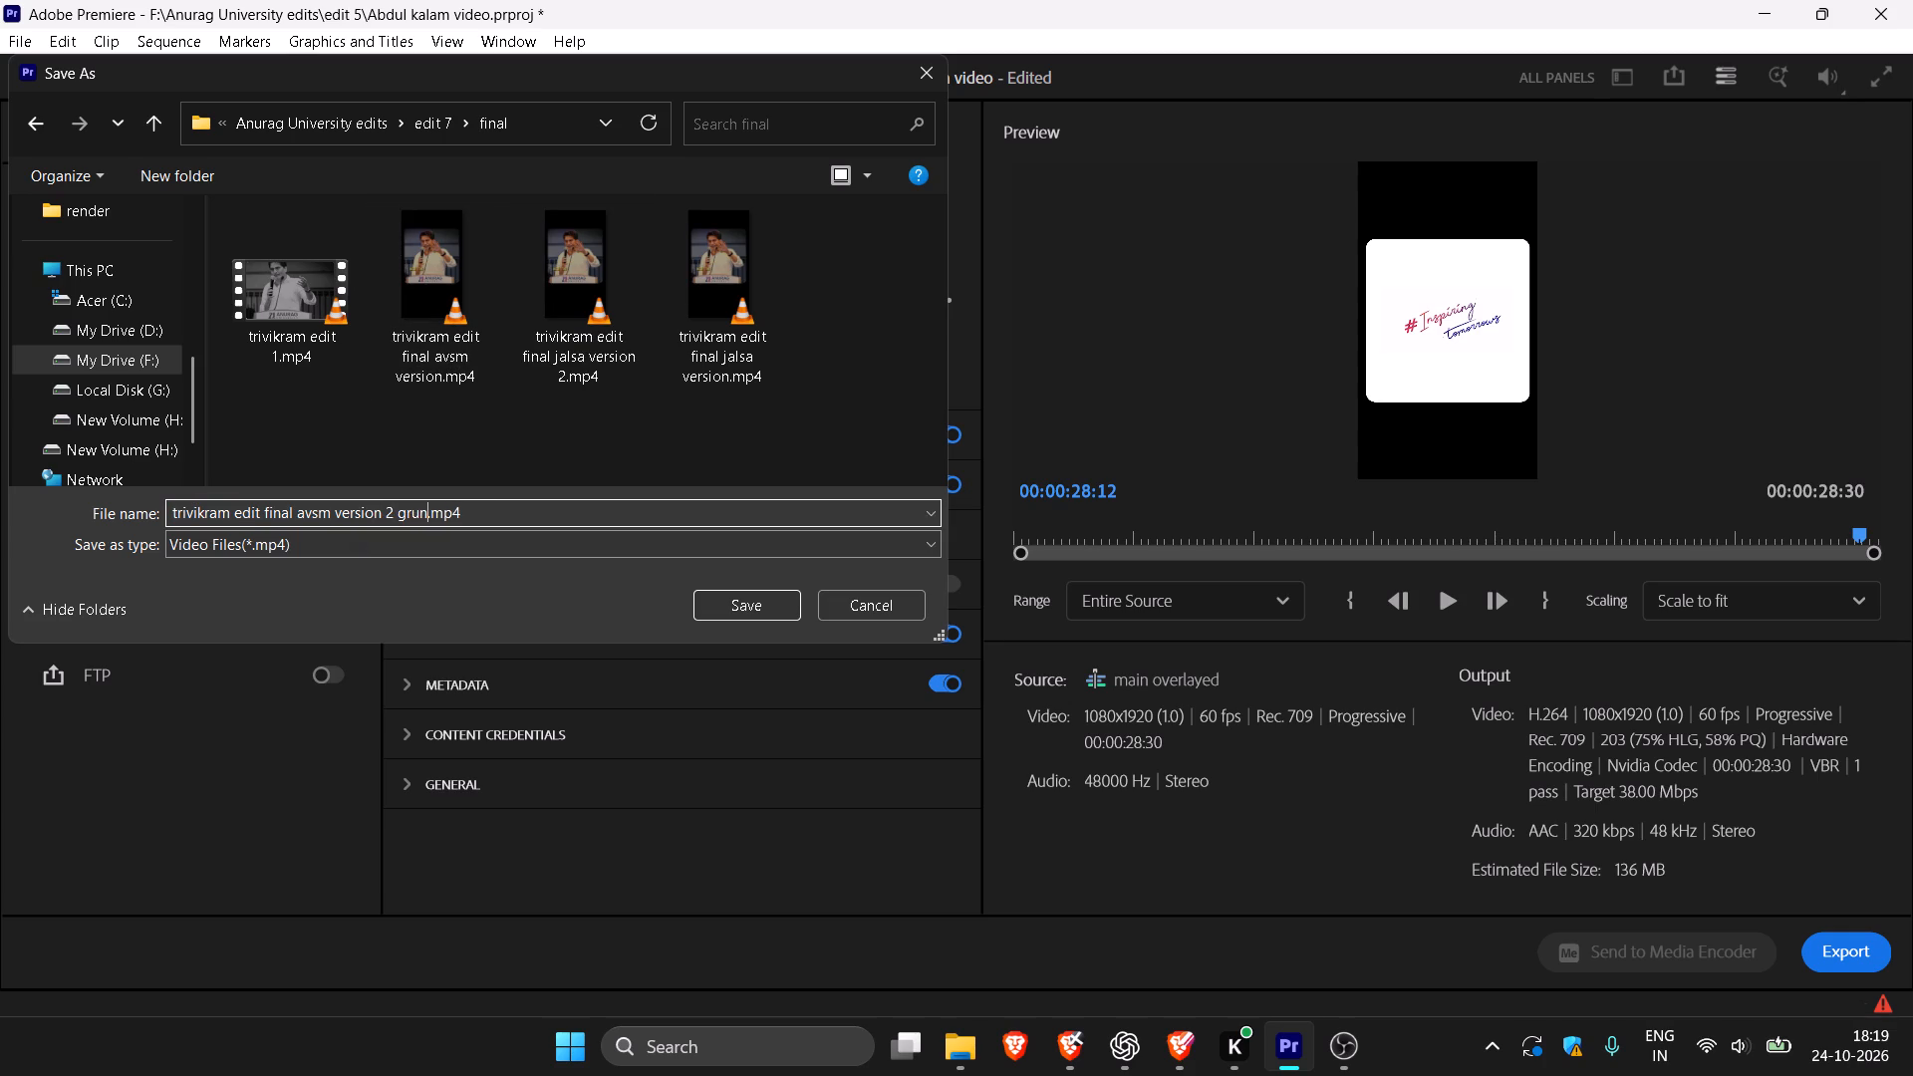
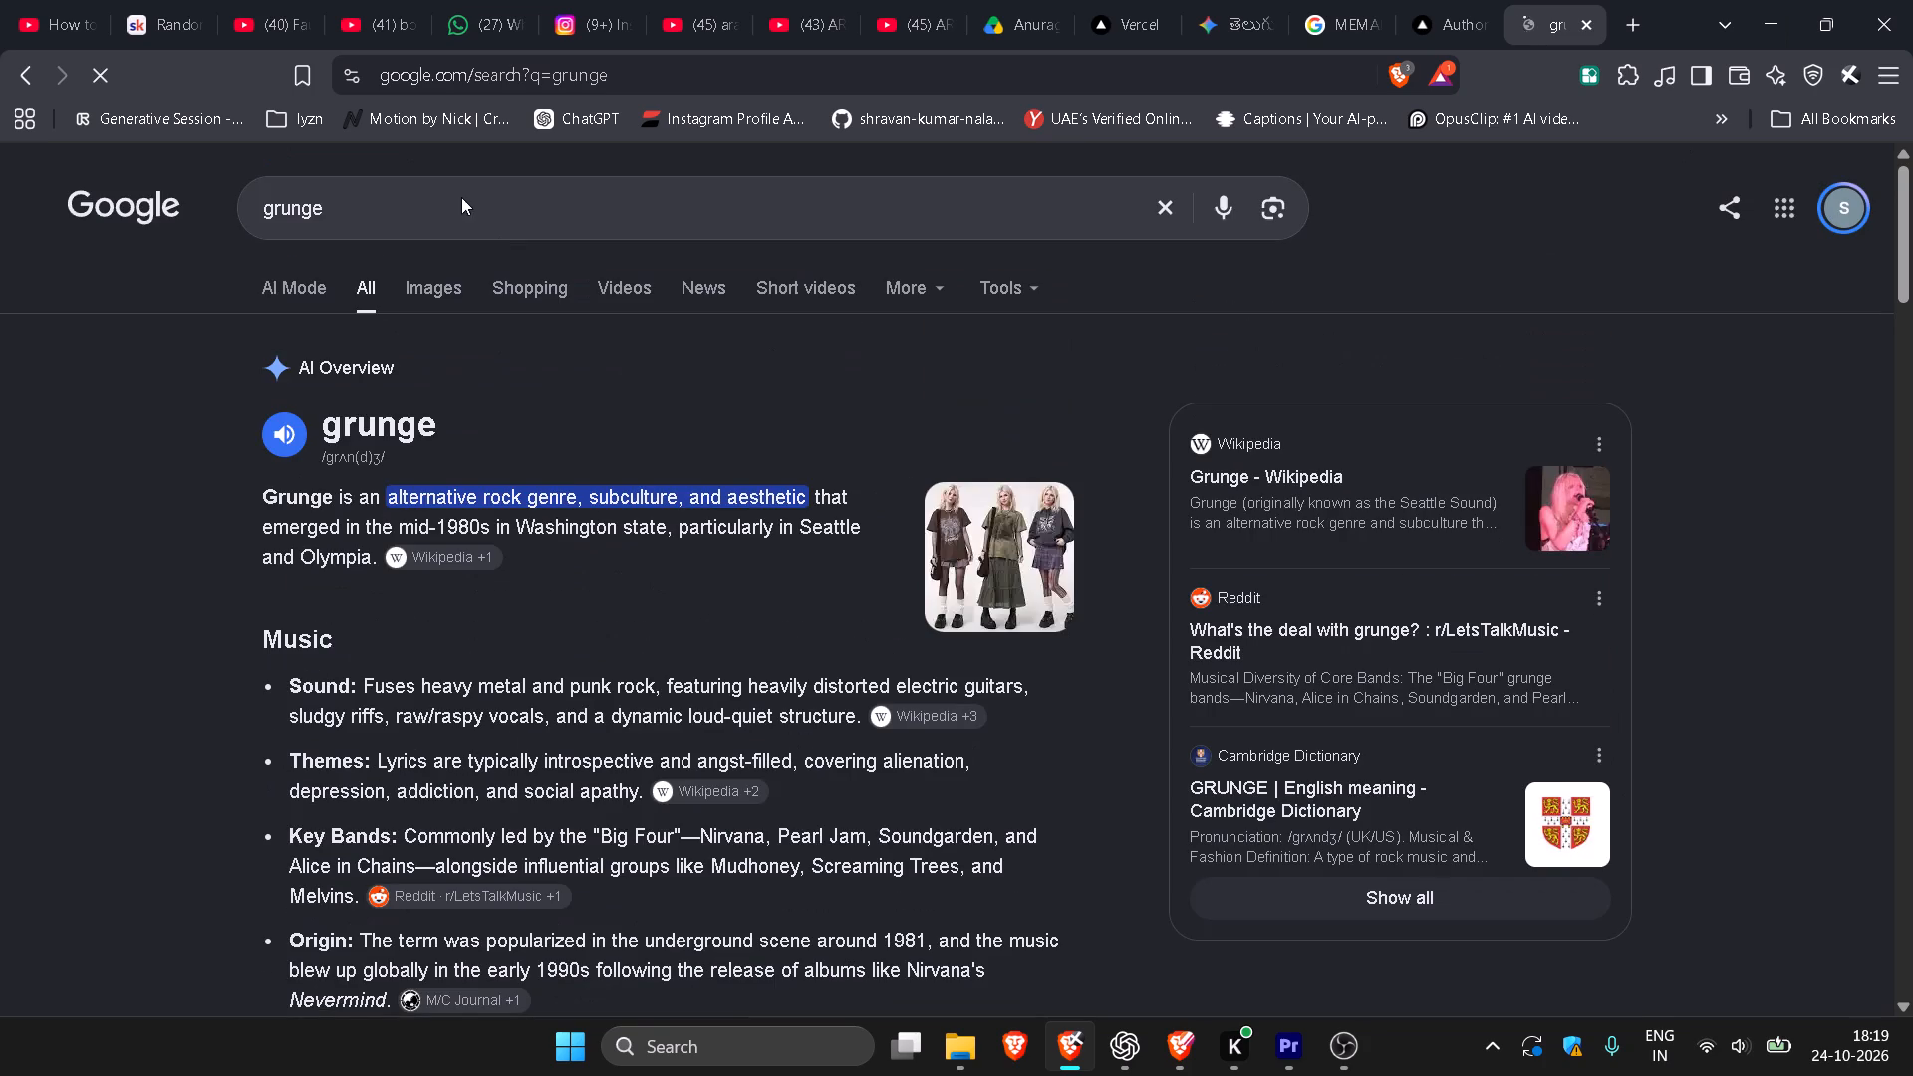
In the browser, extend the search query to "grunged over" to check the wording in the suggestions, and copy the query text.
{"action": "left_click", "coordinate": [439, 212]}
{"action": "left_click", "coordinate": [364, 215]}
{"action": "left_click", "coordinate": [385, 205]}
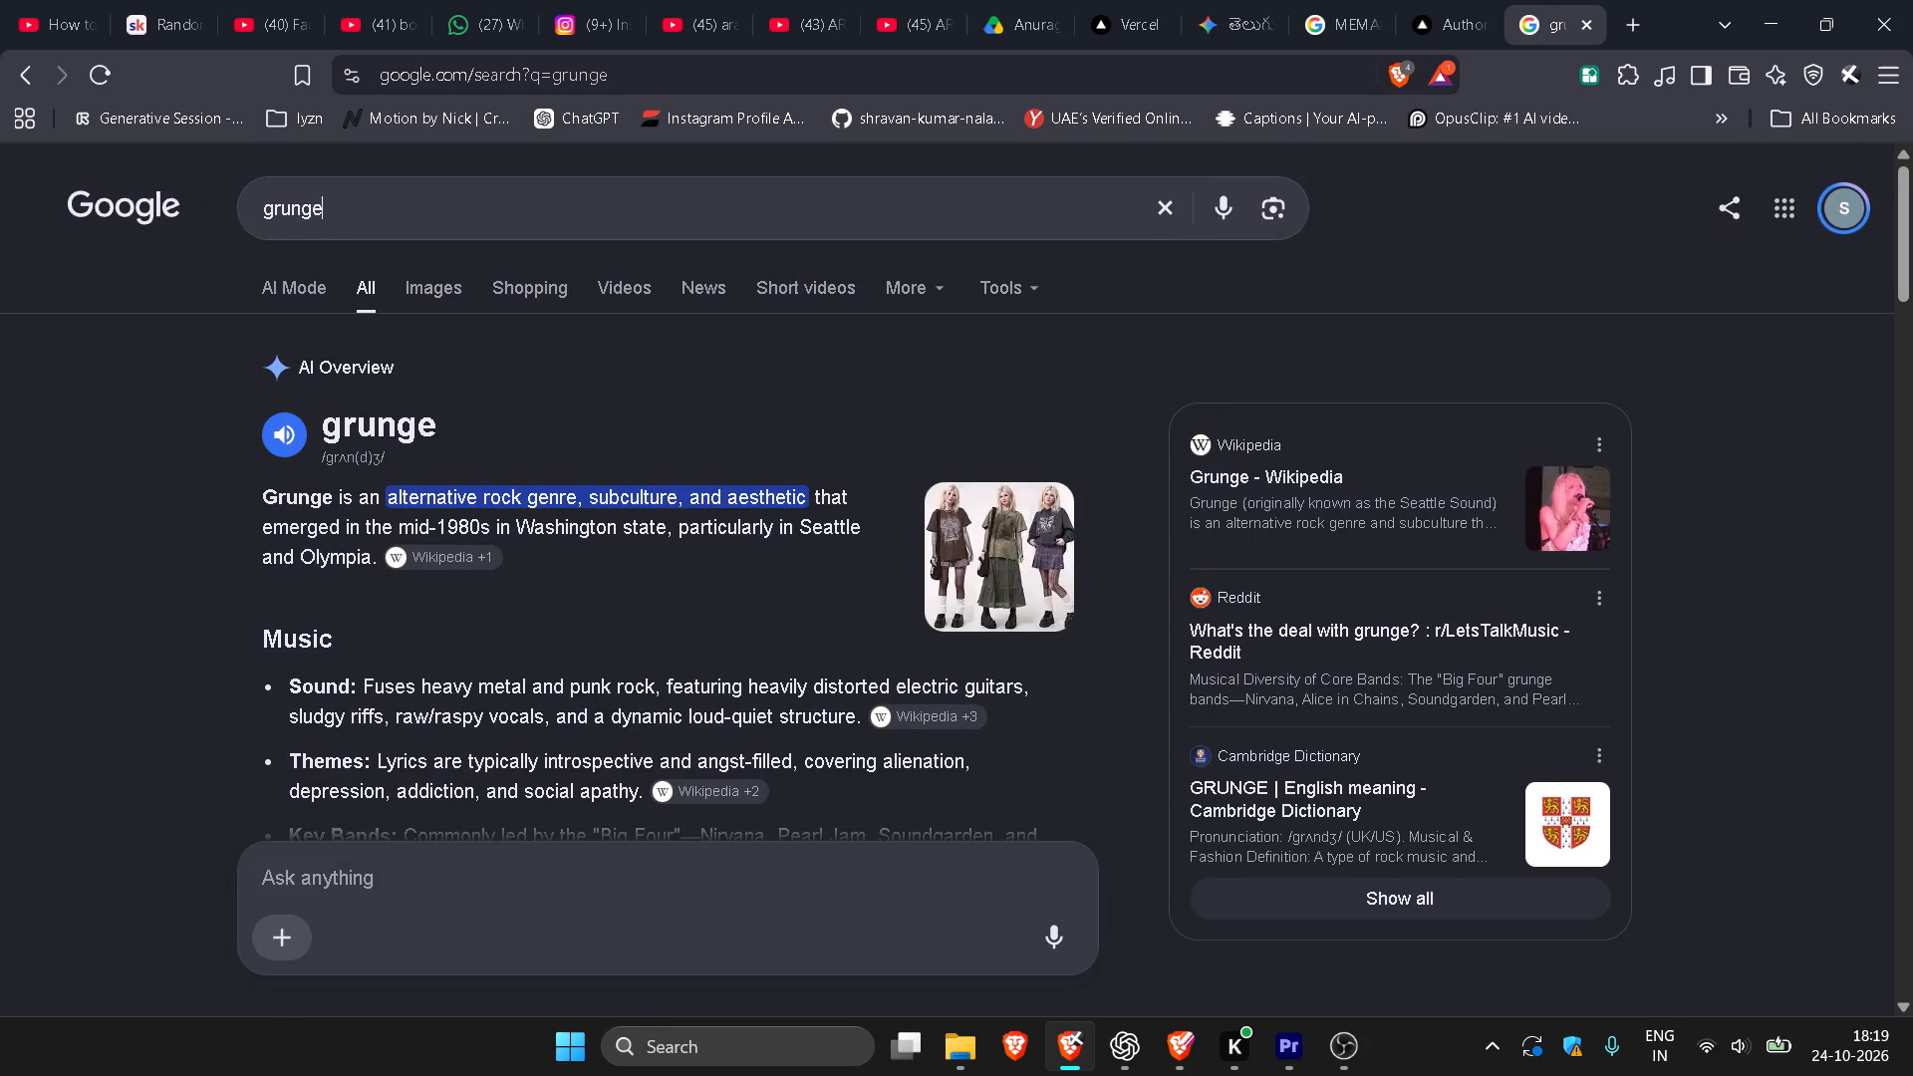
{"action": "key", "text": "d"}
{"action": "key", "text": "space"}
{"action": "key", "text": "o"}
{"action": "type", "text": "ver"}
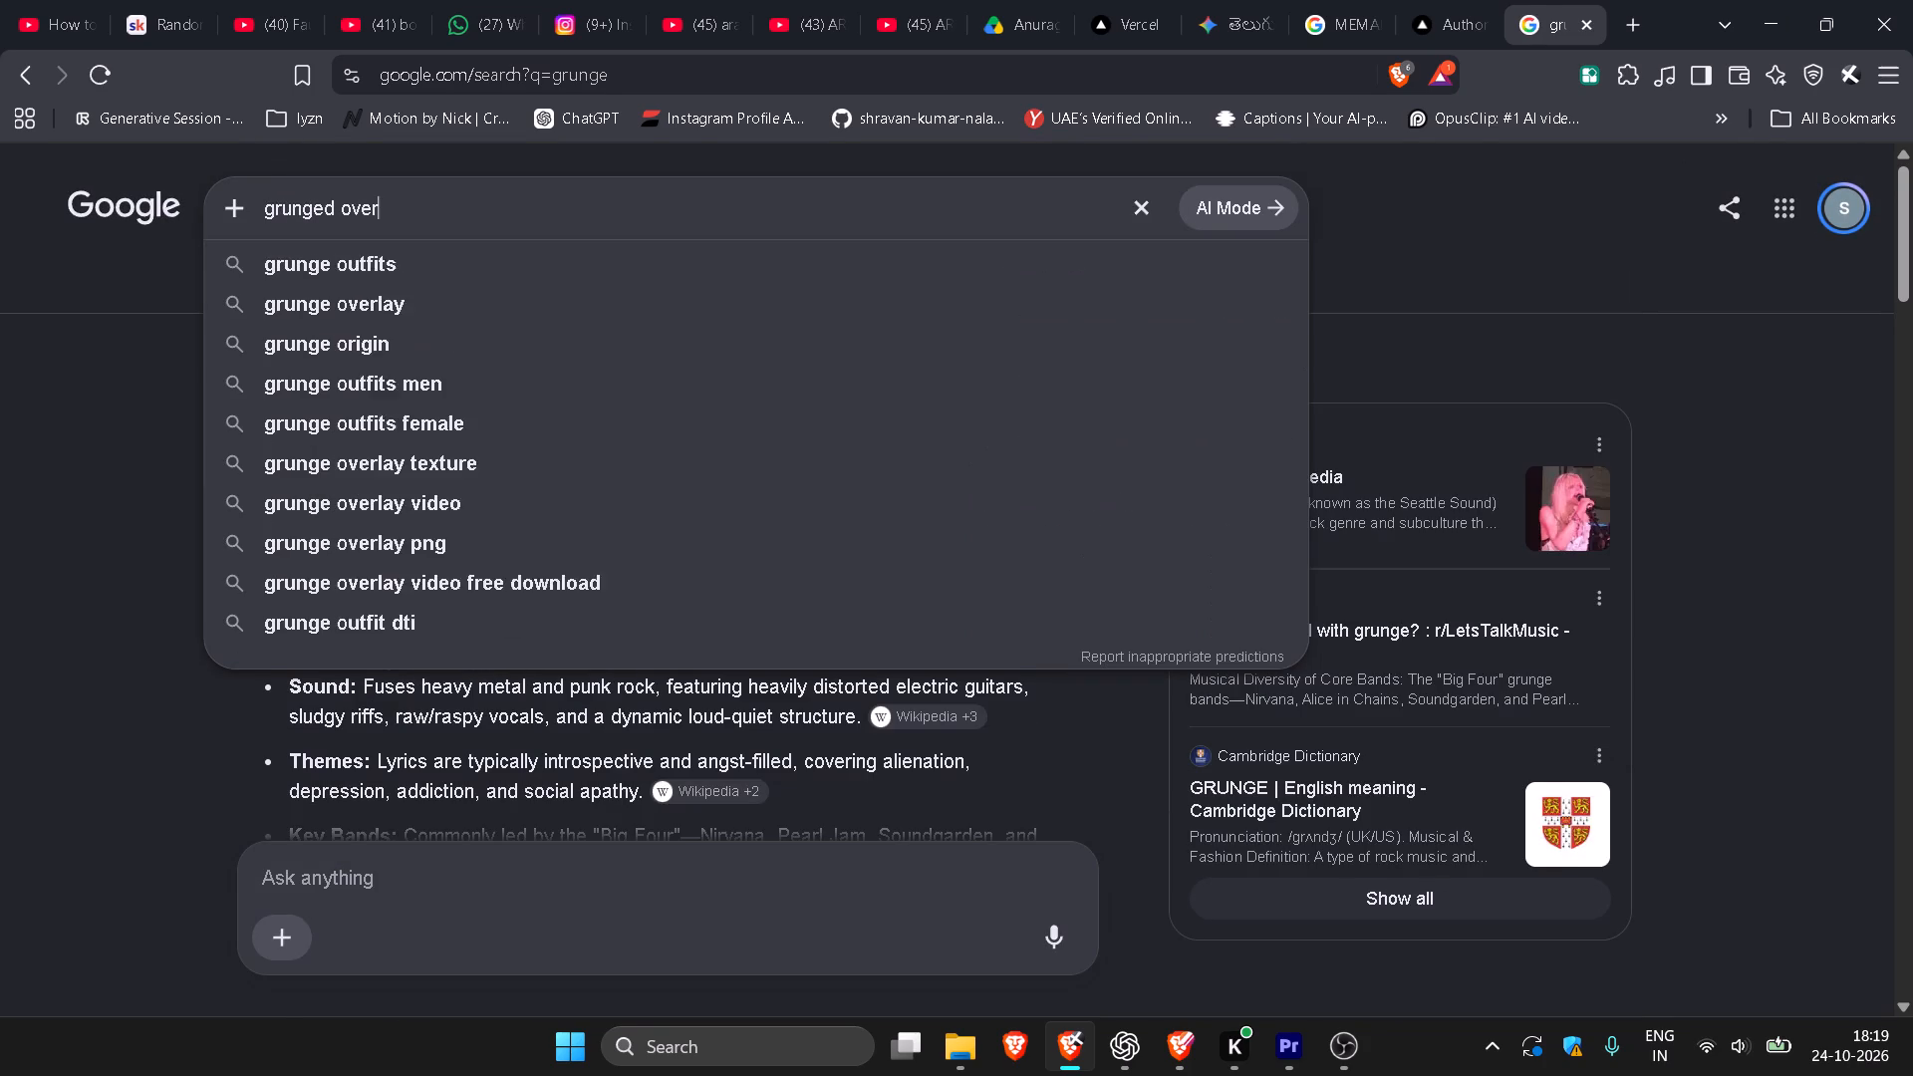
{"action": "key", "text": "Down"}
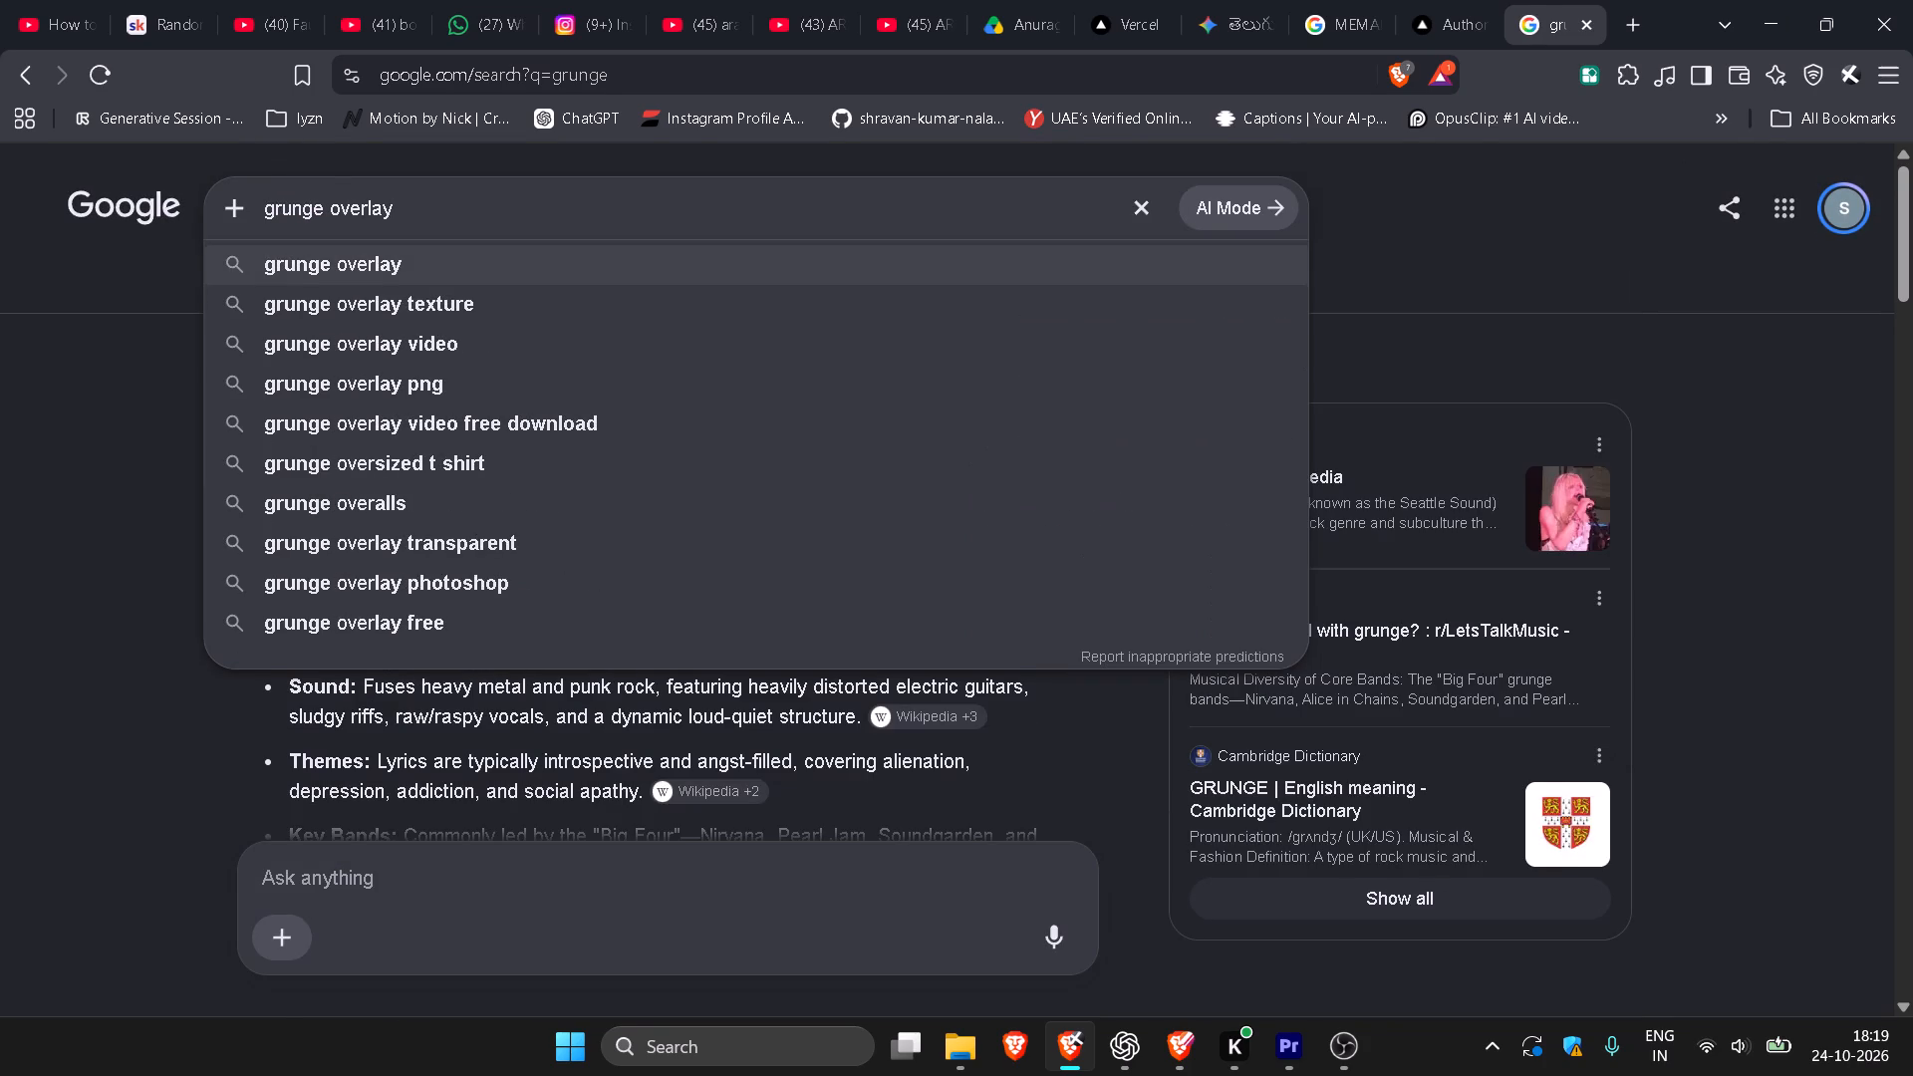
{"action": "key", "text": "ctrl+a"}
{"action": "key", "text": "ctrl+c"}
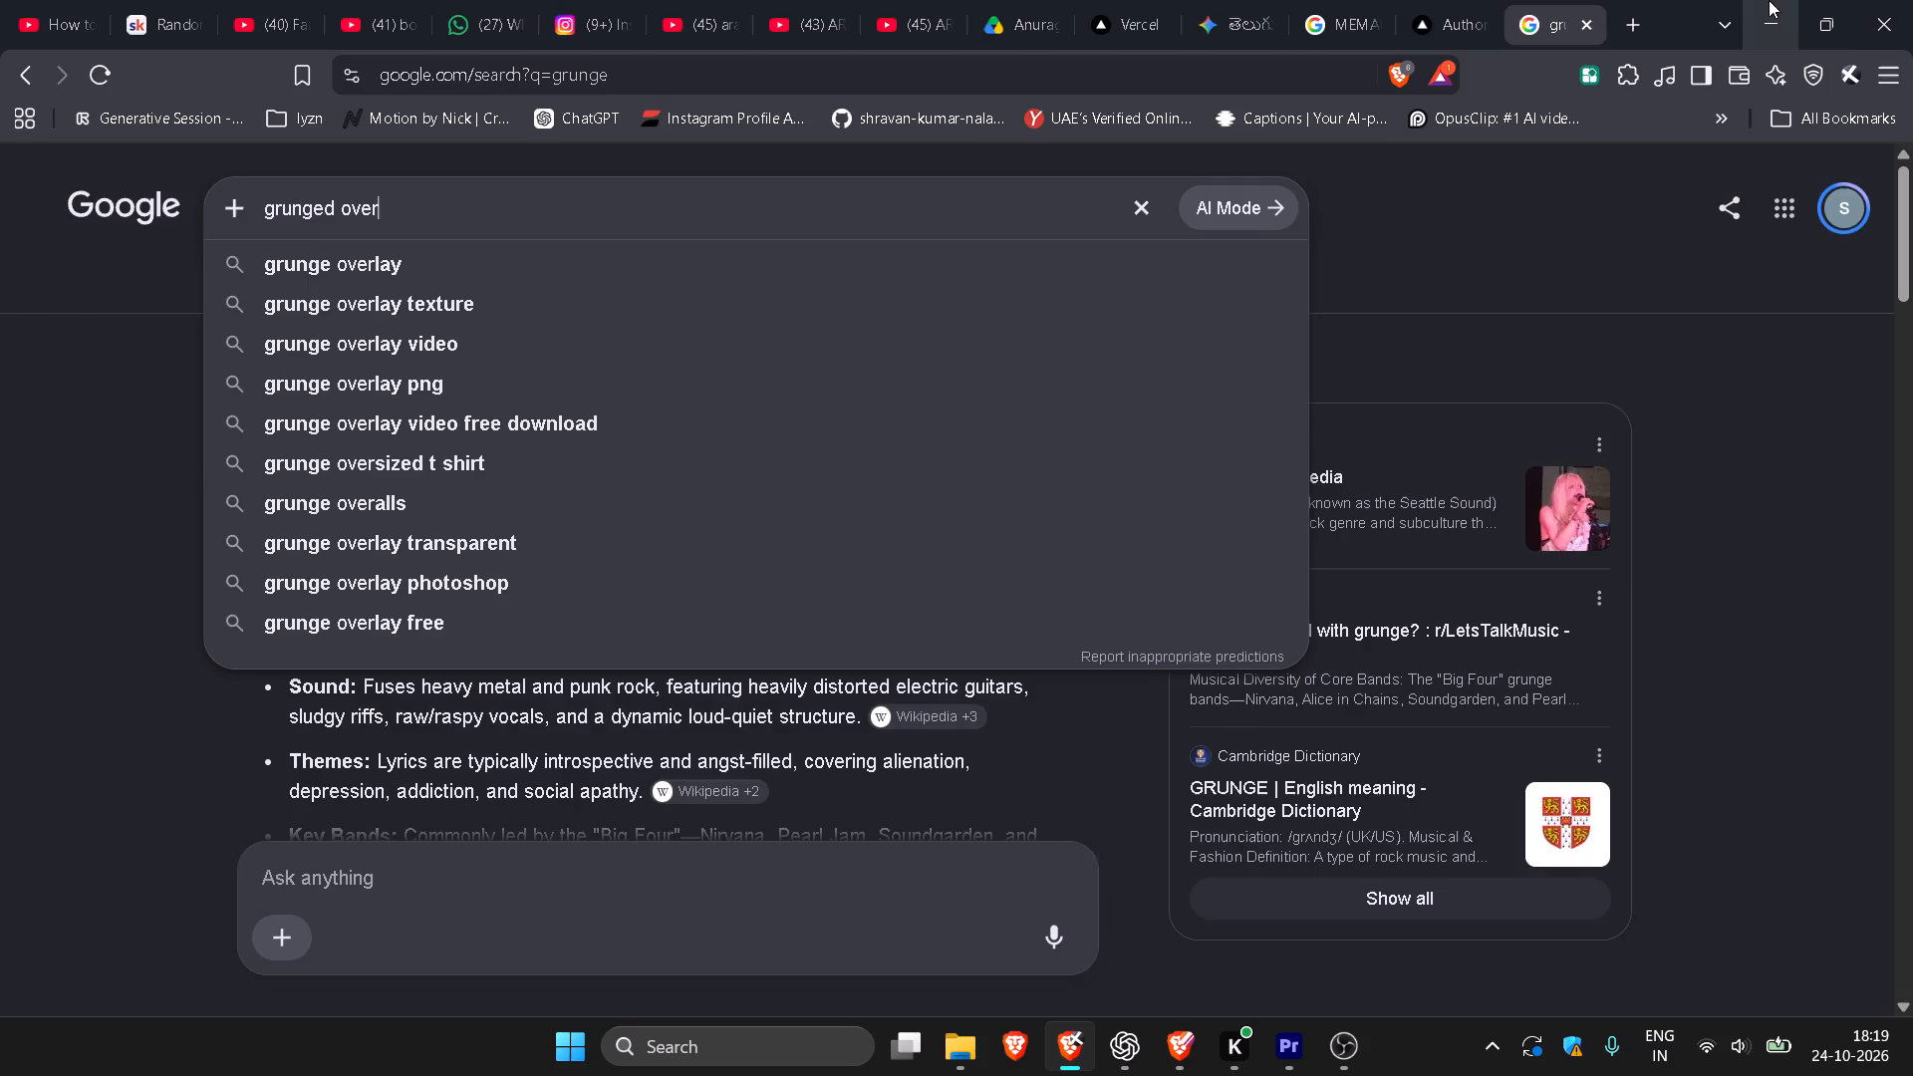
{"action": "left_click", "coordinate": [1769, 0]}
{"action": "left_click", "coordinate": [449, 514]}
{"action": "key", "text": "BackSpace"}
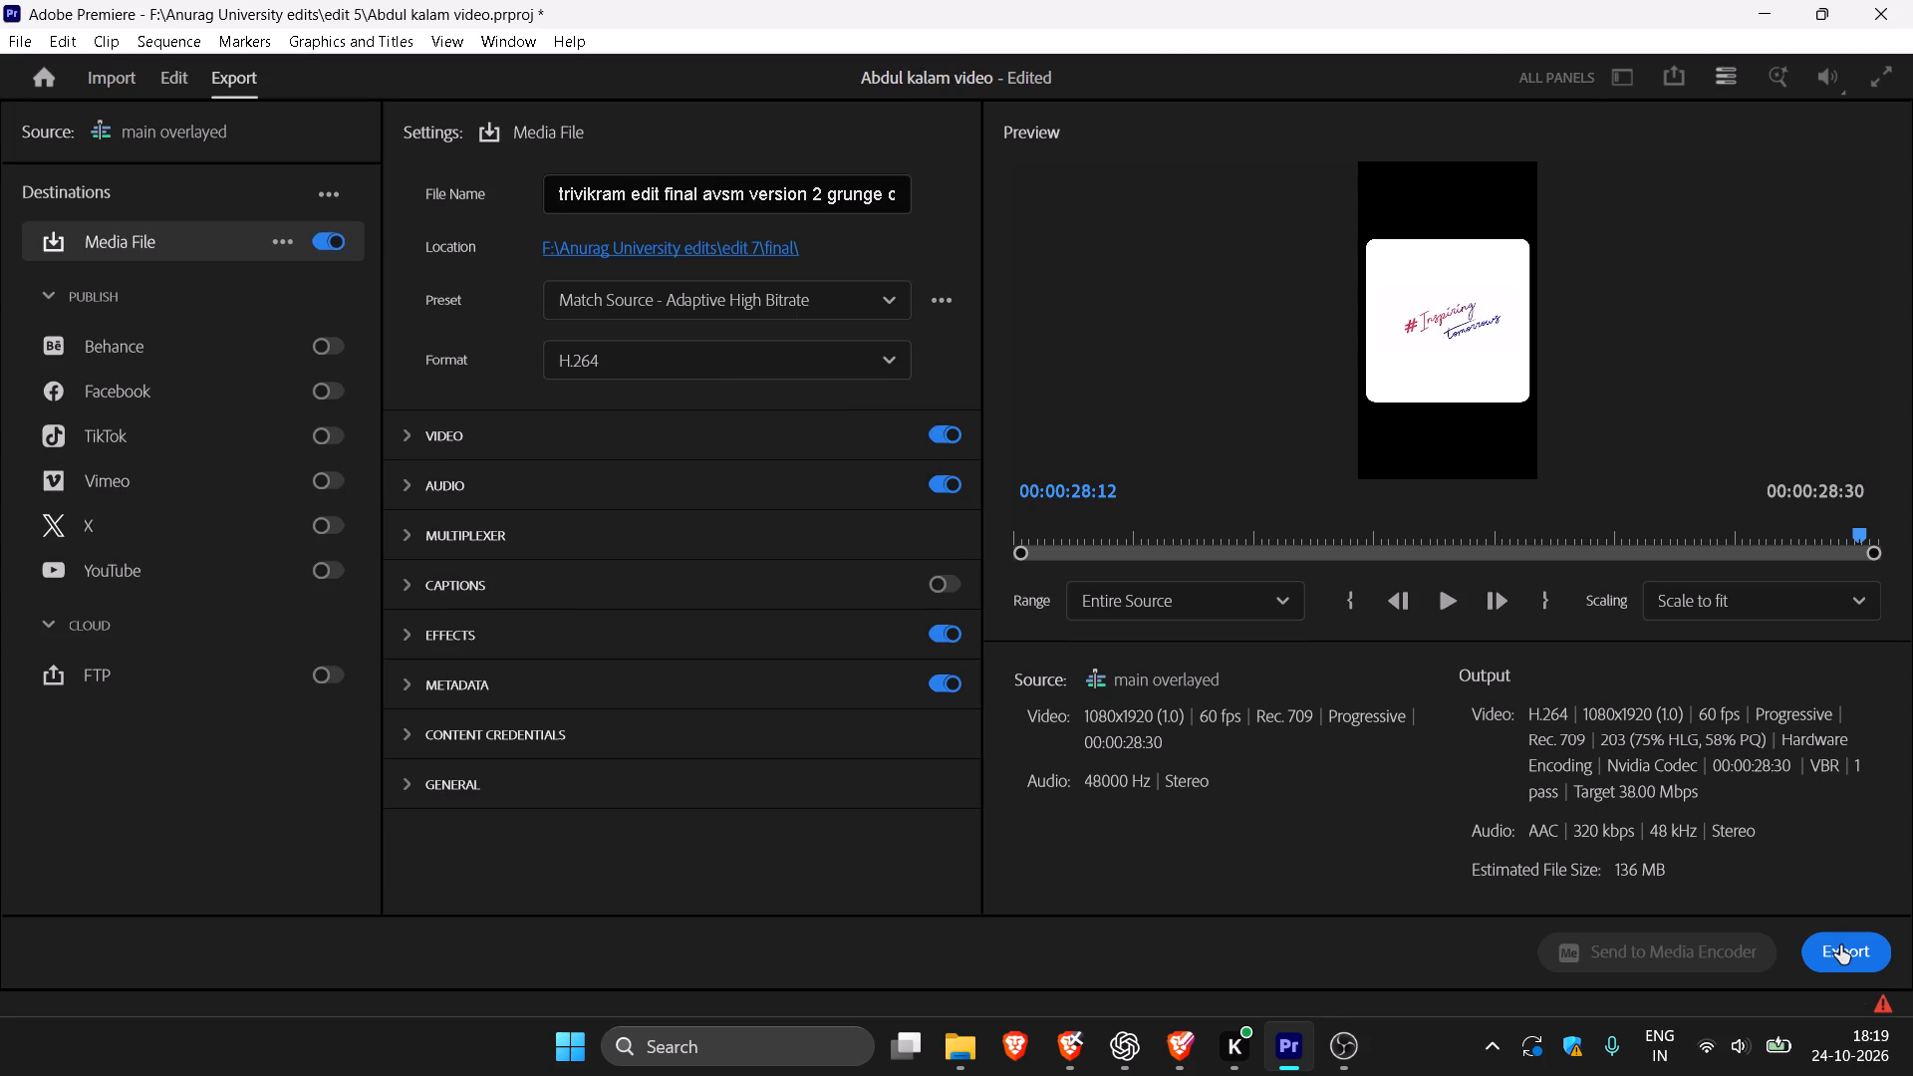
{"action": "left_click", "coordinate": [1840, 945]}
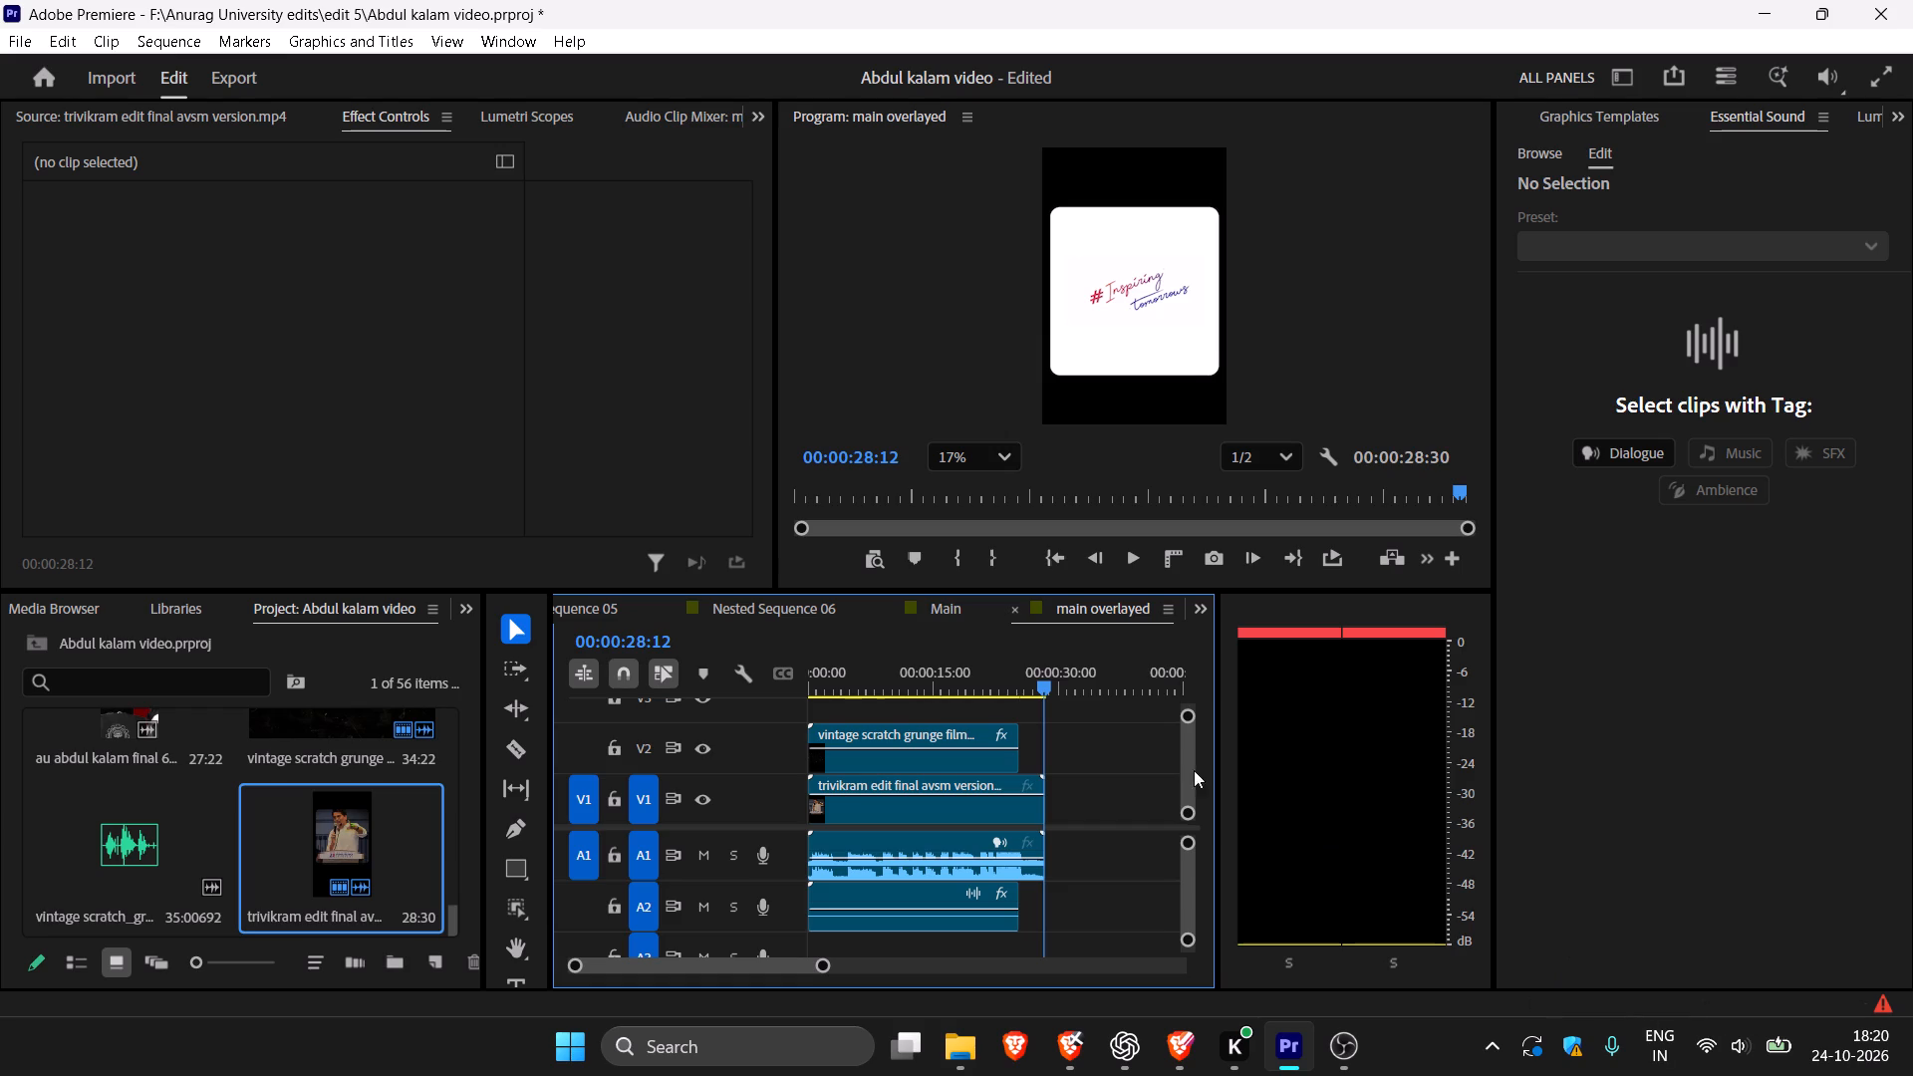
Import "trivikram edit final jalsa version 2.mp4" from the final folder and place it at the start of V1, over the avsm clip.
{"action": "double_click", "coordinate": [229, 819]}
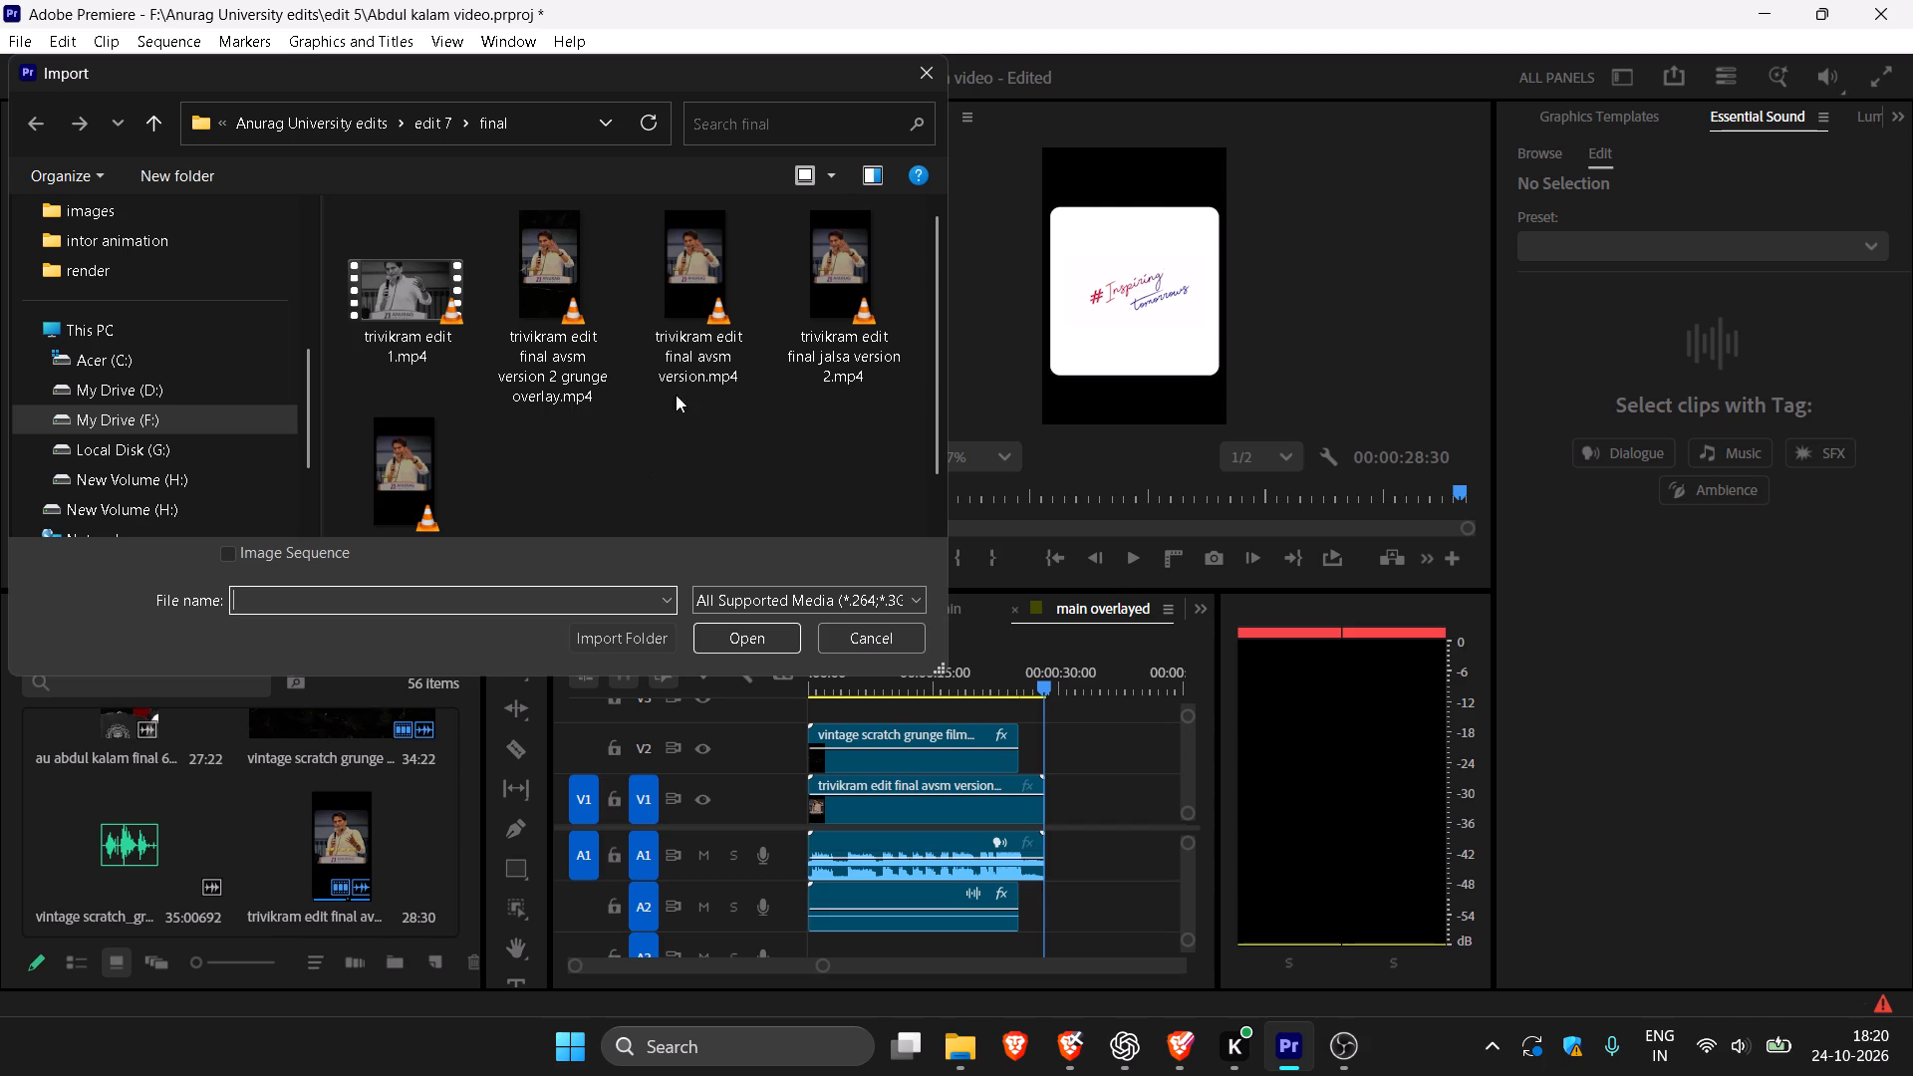
{"action": "double_click", "coordinate": [877, 371]}
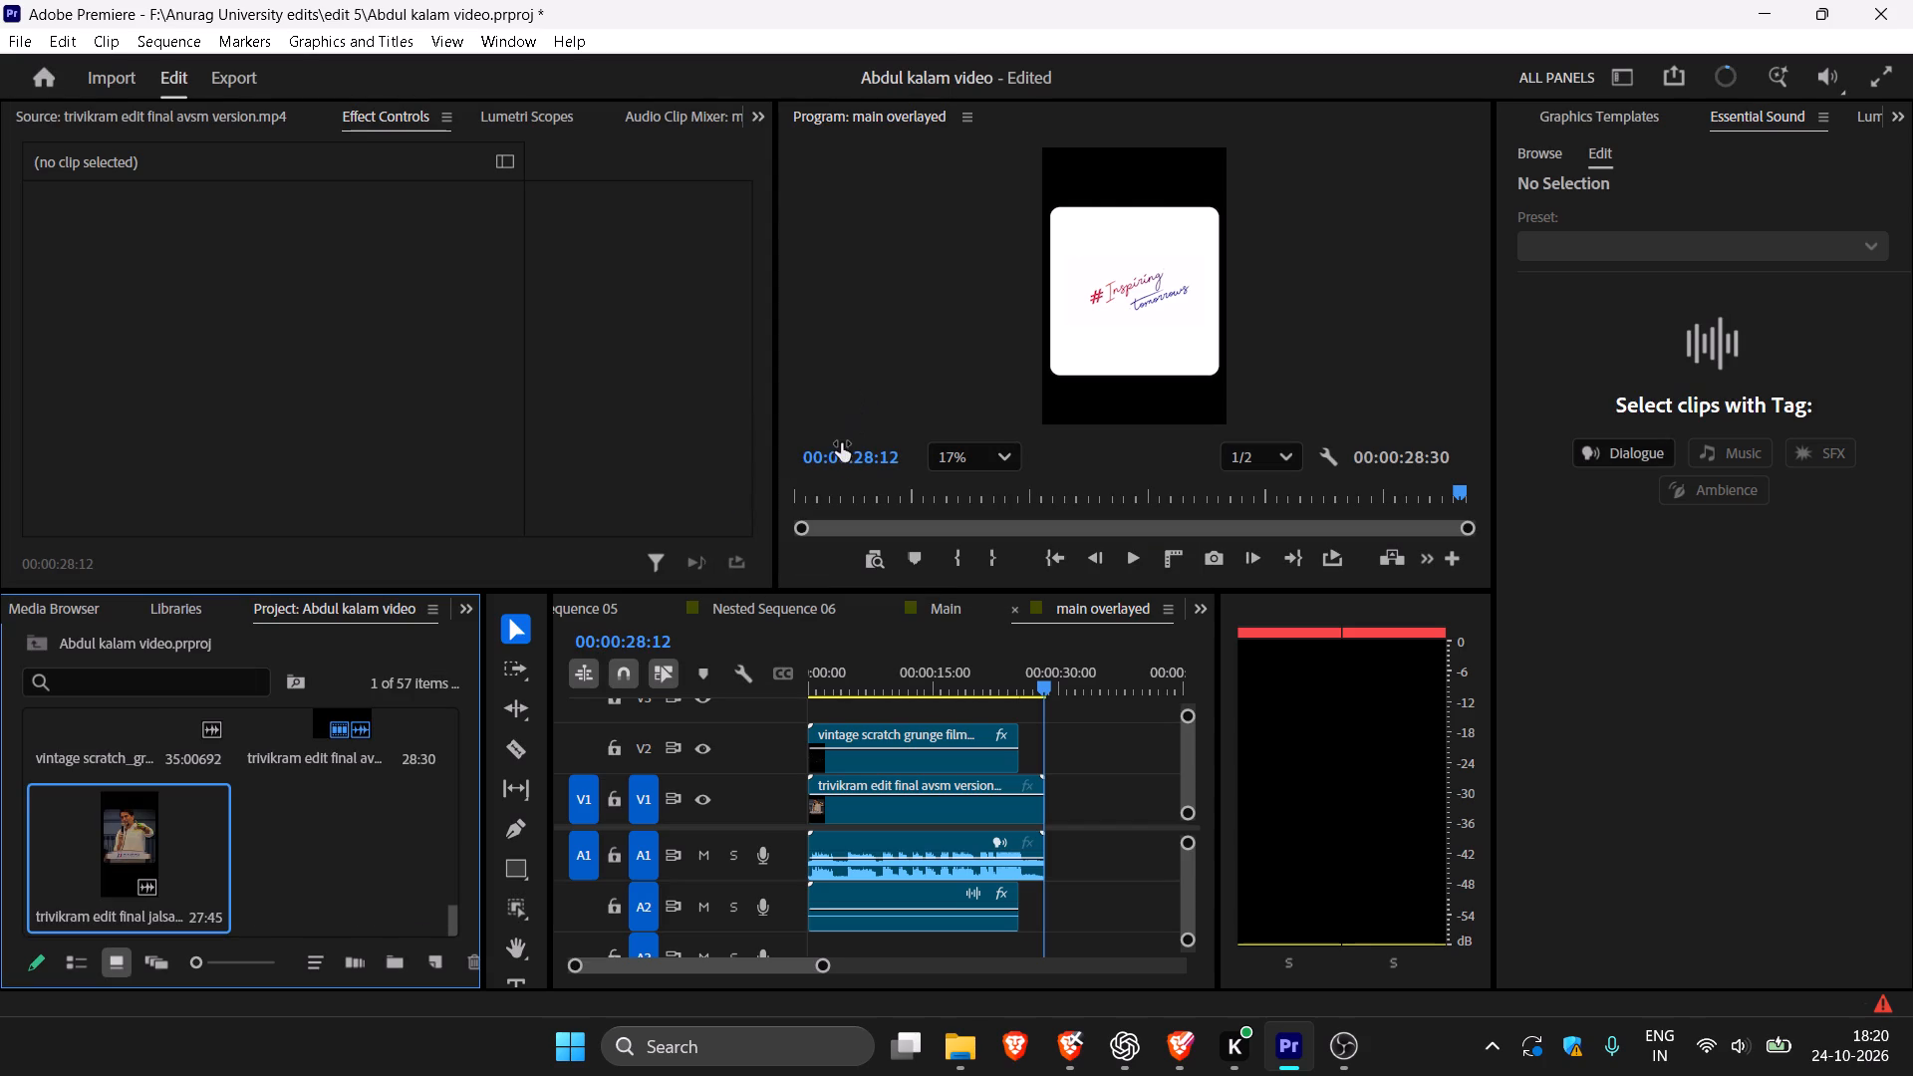
{"action": "left_click_drag", "start_coordinate": [137, 851], "coordinate": [982, 827]}
{"action": "left_click_drag", "start_coordinate": [982, 827], "coordinate": [745, 811]}
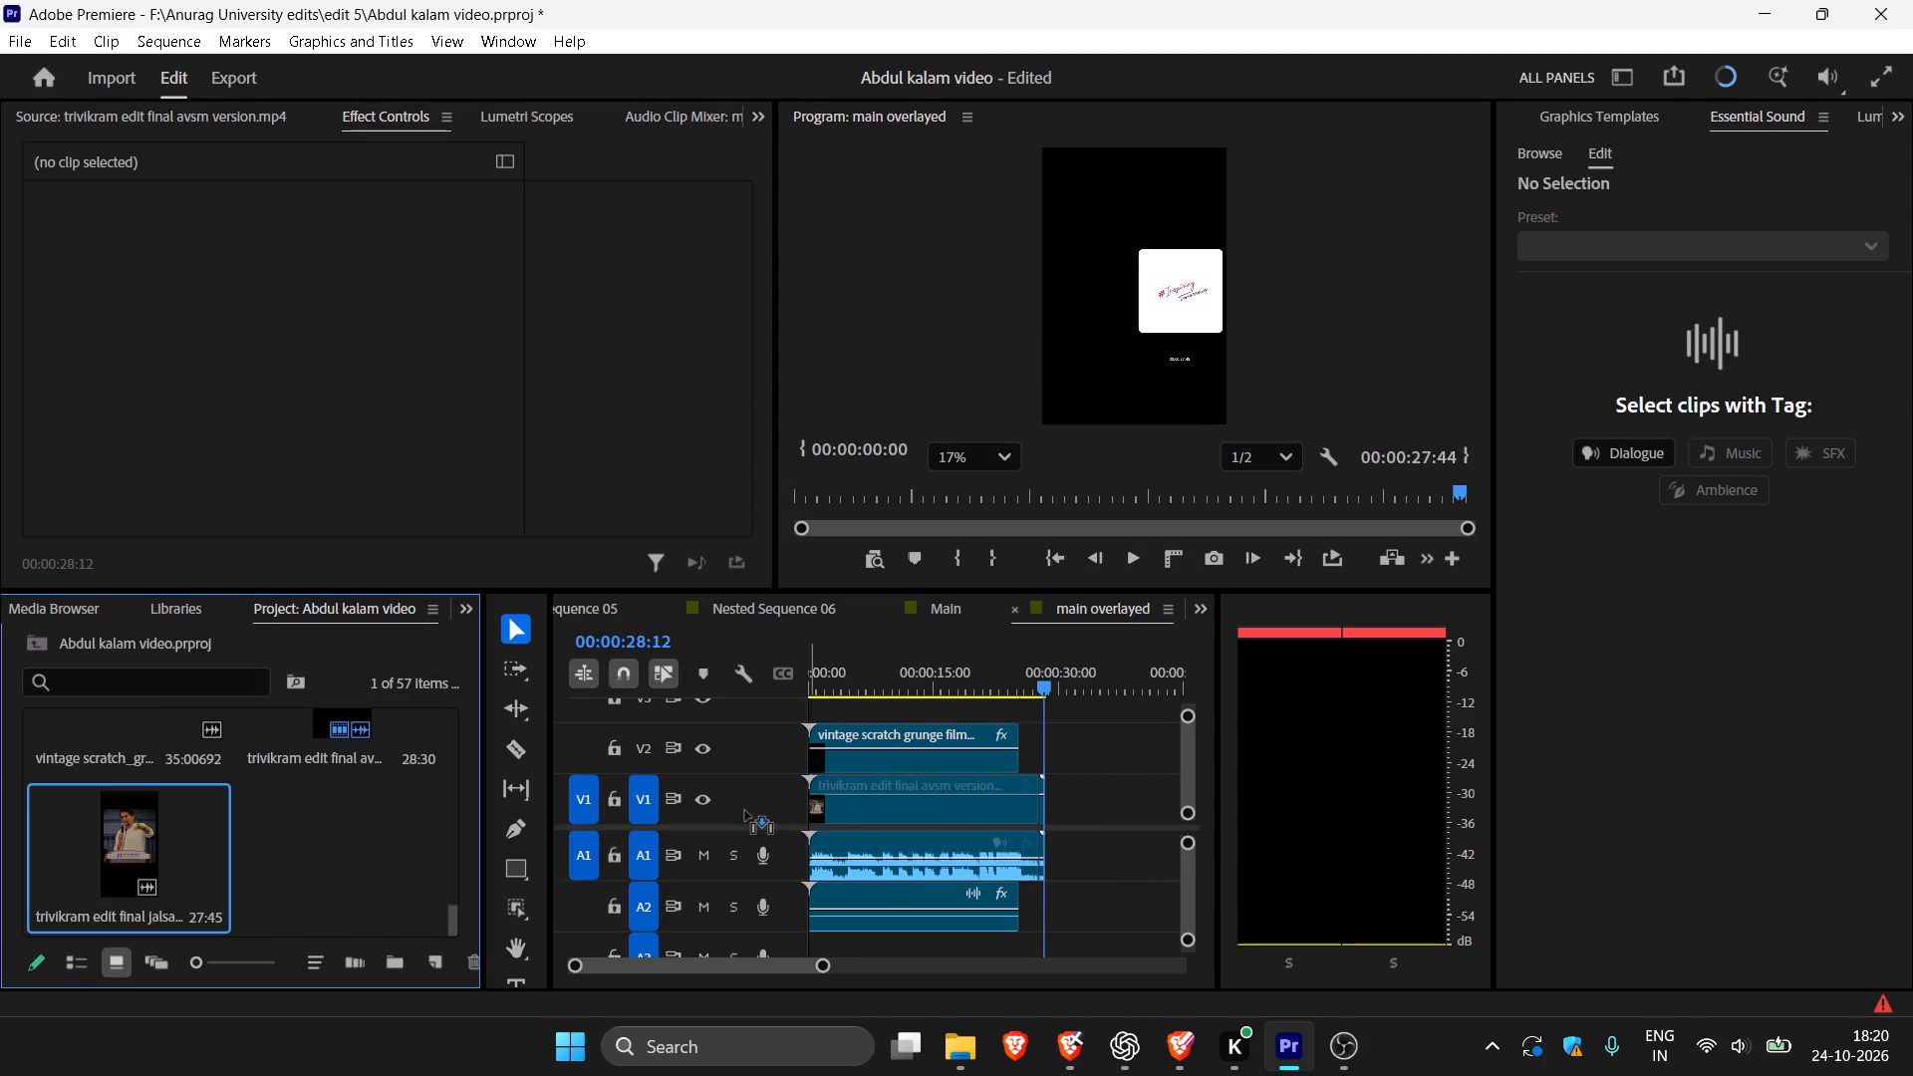
Delete the leftover avsm piece after the jalsa clip and check the grunge overlay's end against the Anurag University logo.
{"action": "left_click_drag", "start_coordinate": [1108, 781], "coordinate": [1048, 802]}
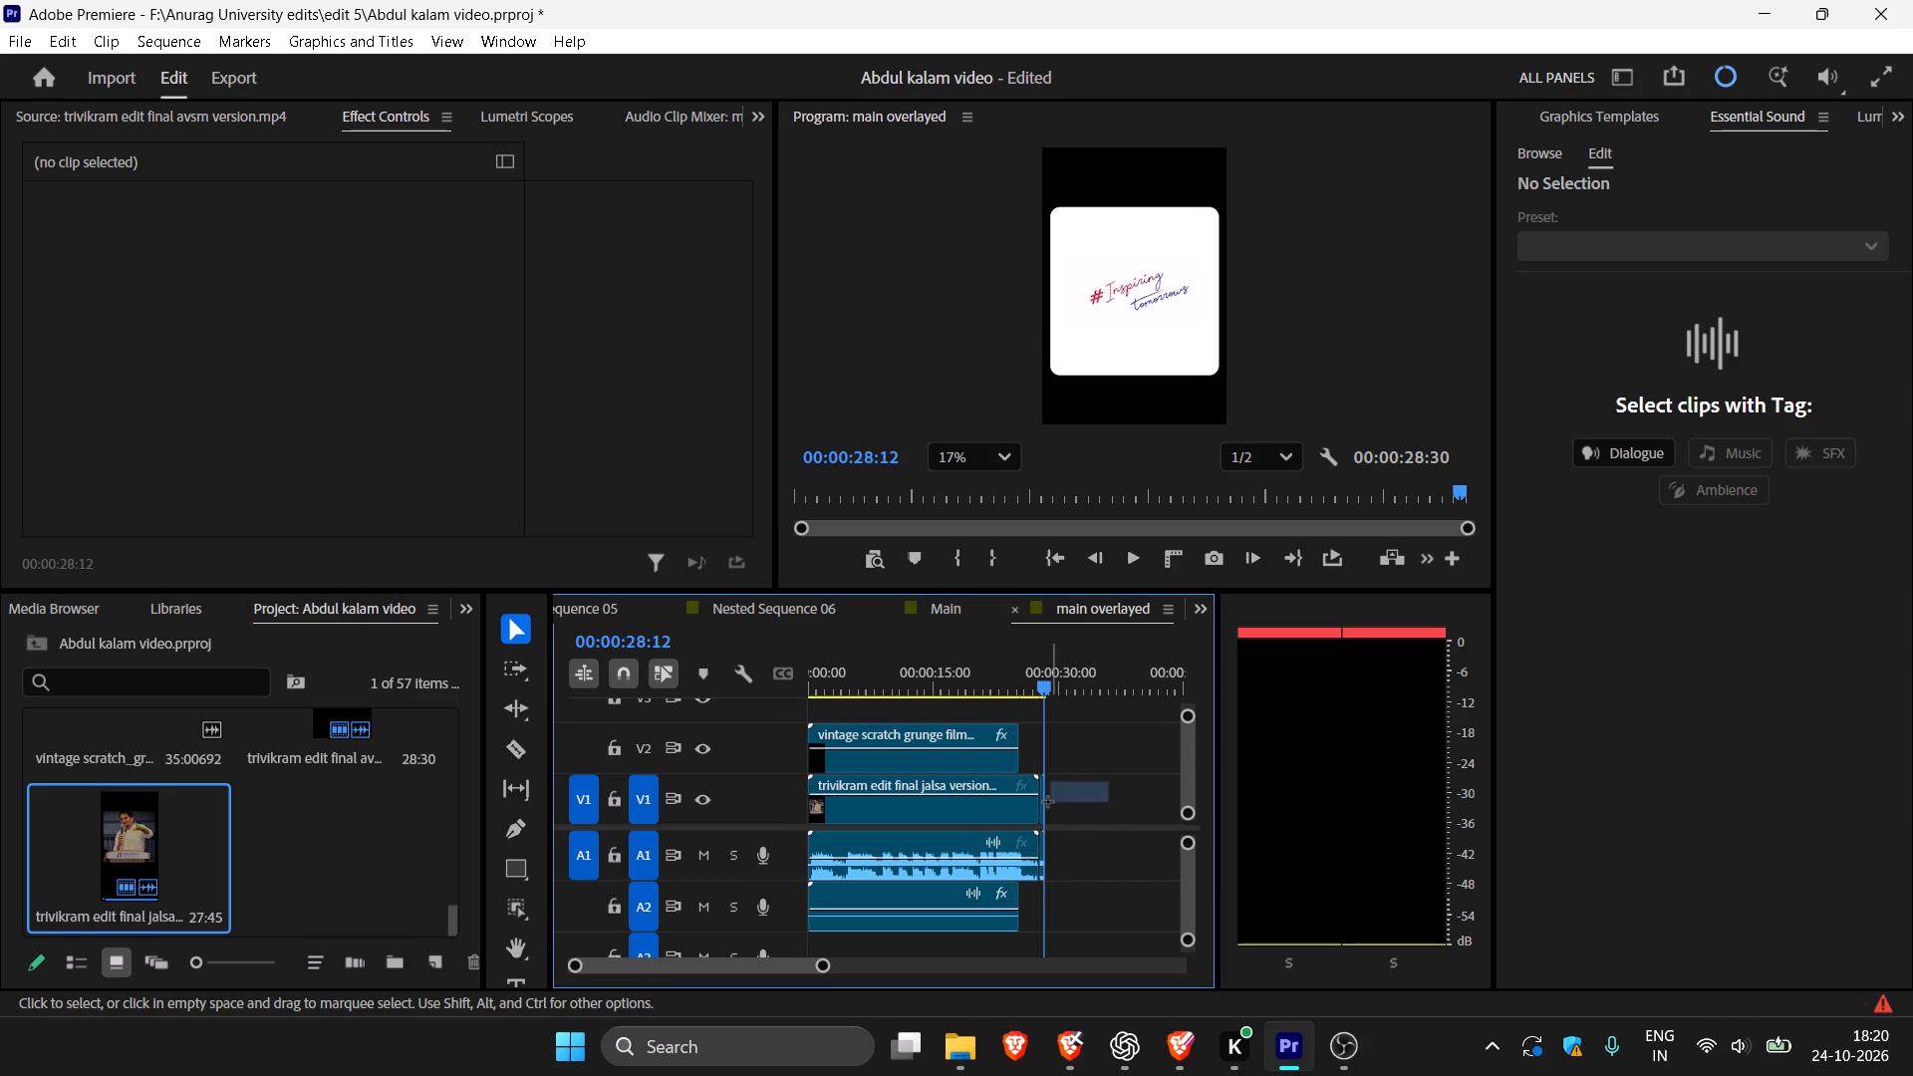
{"action": "left_click_drag", "start_coordinate": [1048, 802], "coordinate": [1046, 803]}
{"action": "key", "text": "Delete"}
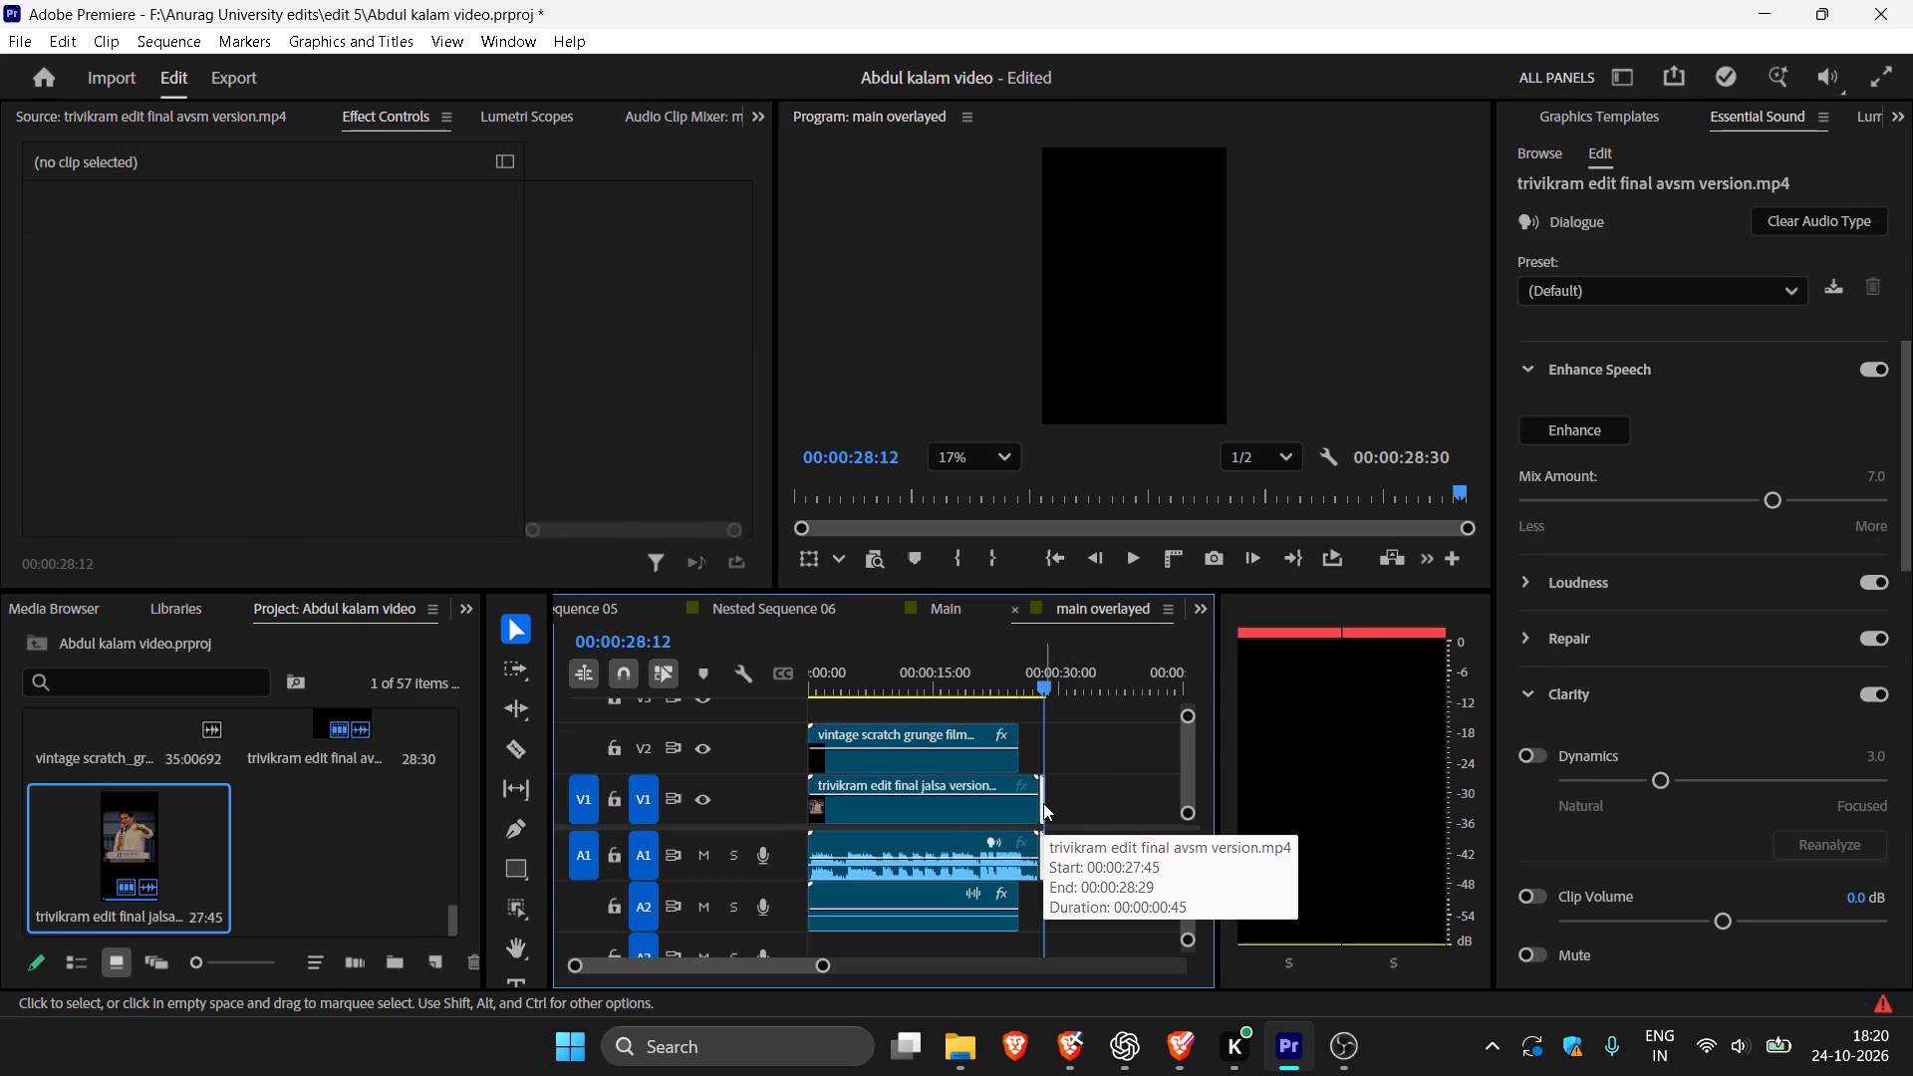
{"action": "left_click_drag", "start_coordinate": [1022, 692], "coordinate": [1006, 692]}
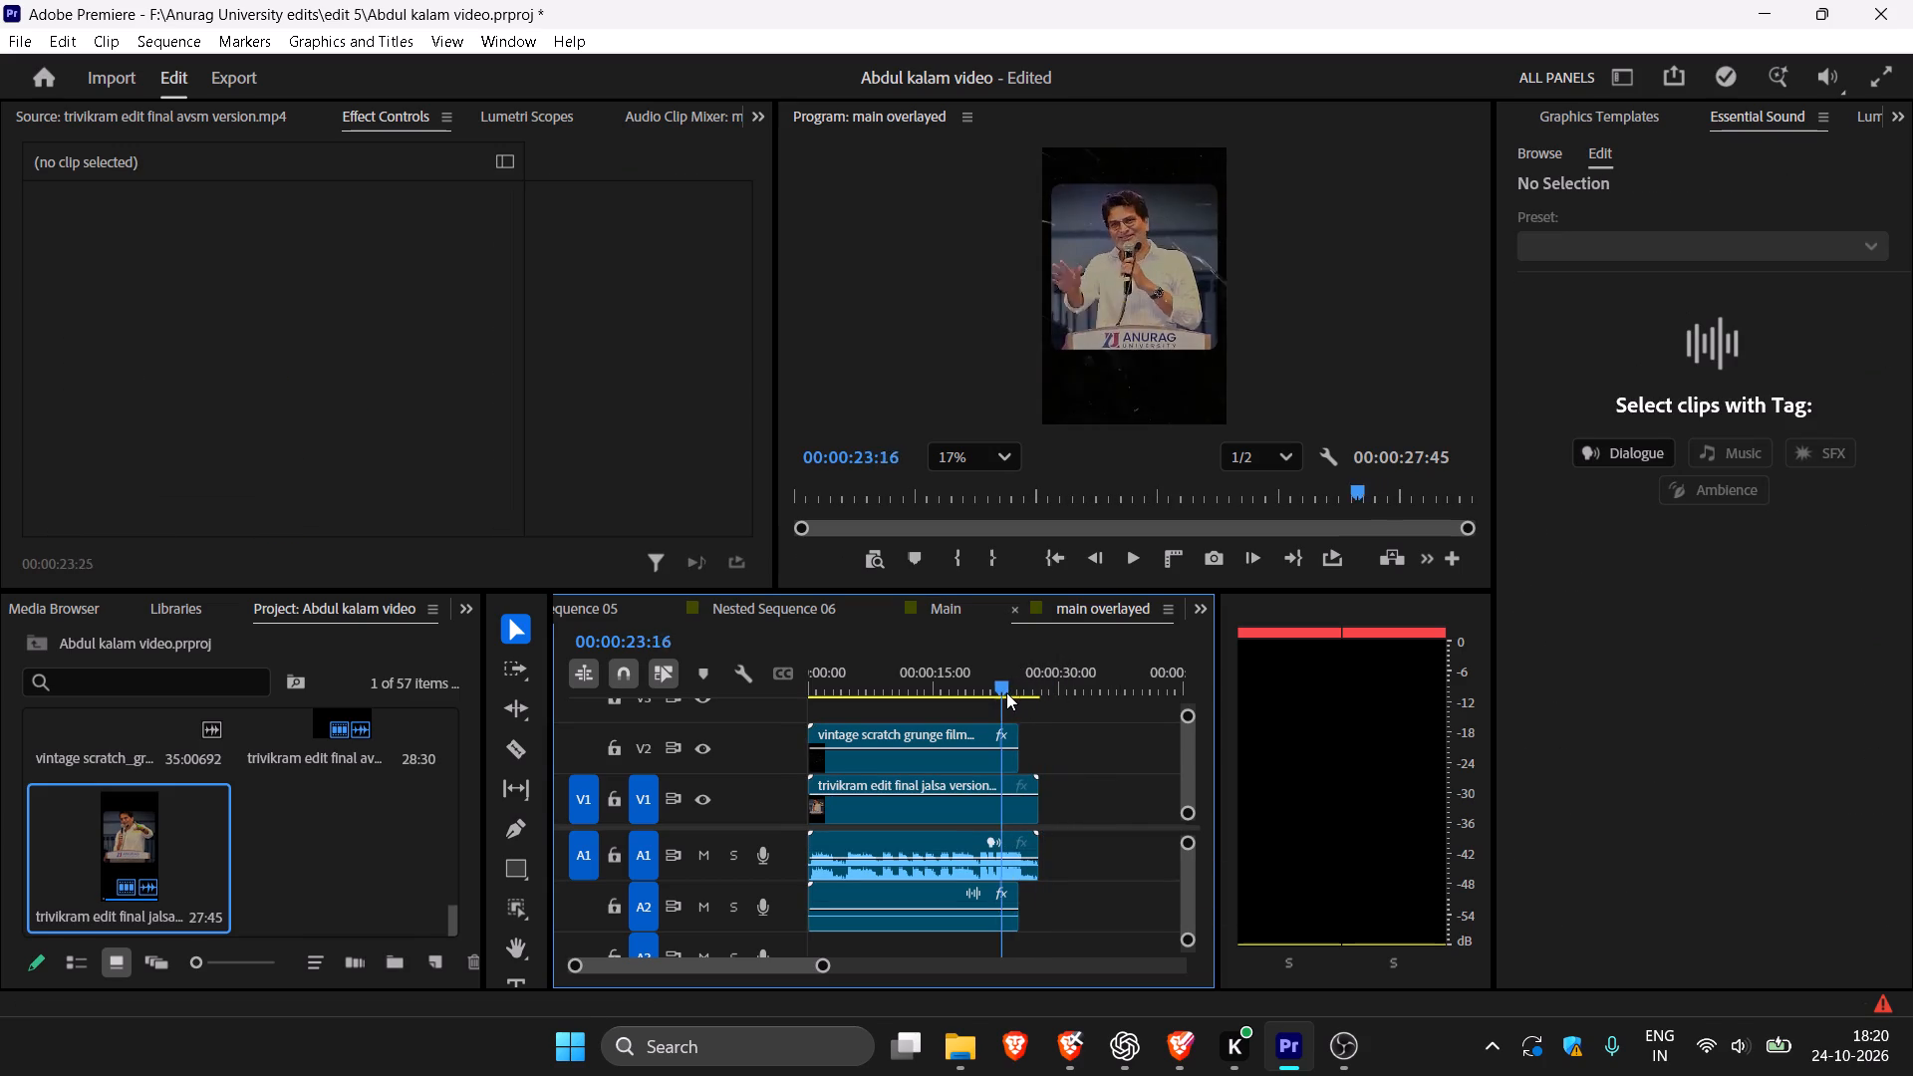
{"action": "left_click_drag", "start_coordinate": [1006, 692], "coordinate": [1028, 704]}
Export the main overlayed sequence to the final folder as "trivikram edit final jalsa version 2 grunge overlay.mp4".
{"action": "left_click", "coordinate": [216, 75]}
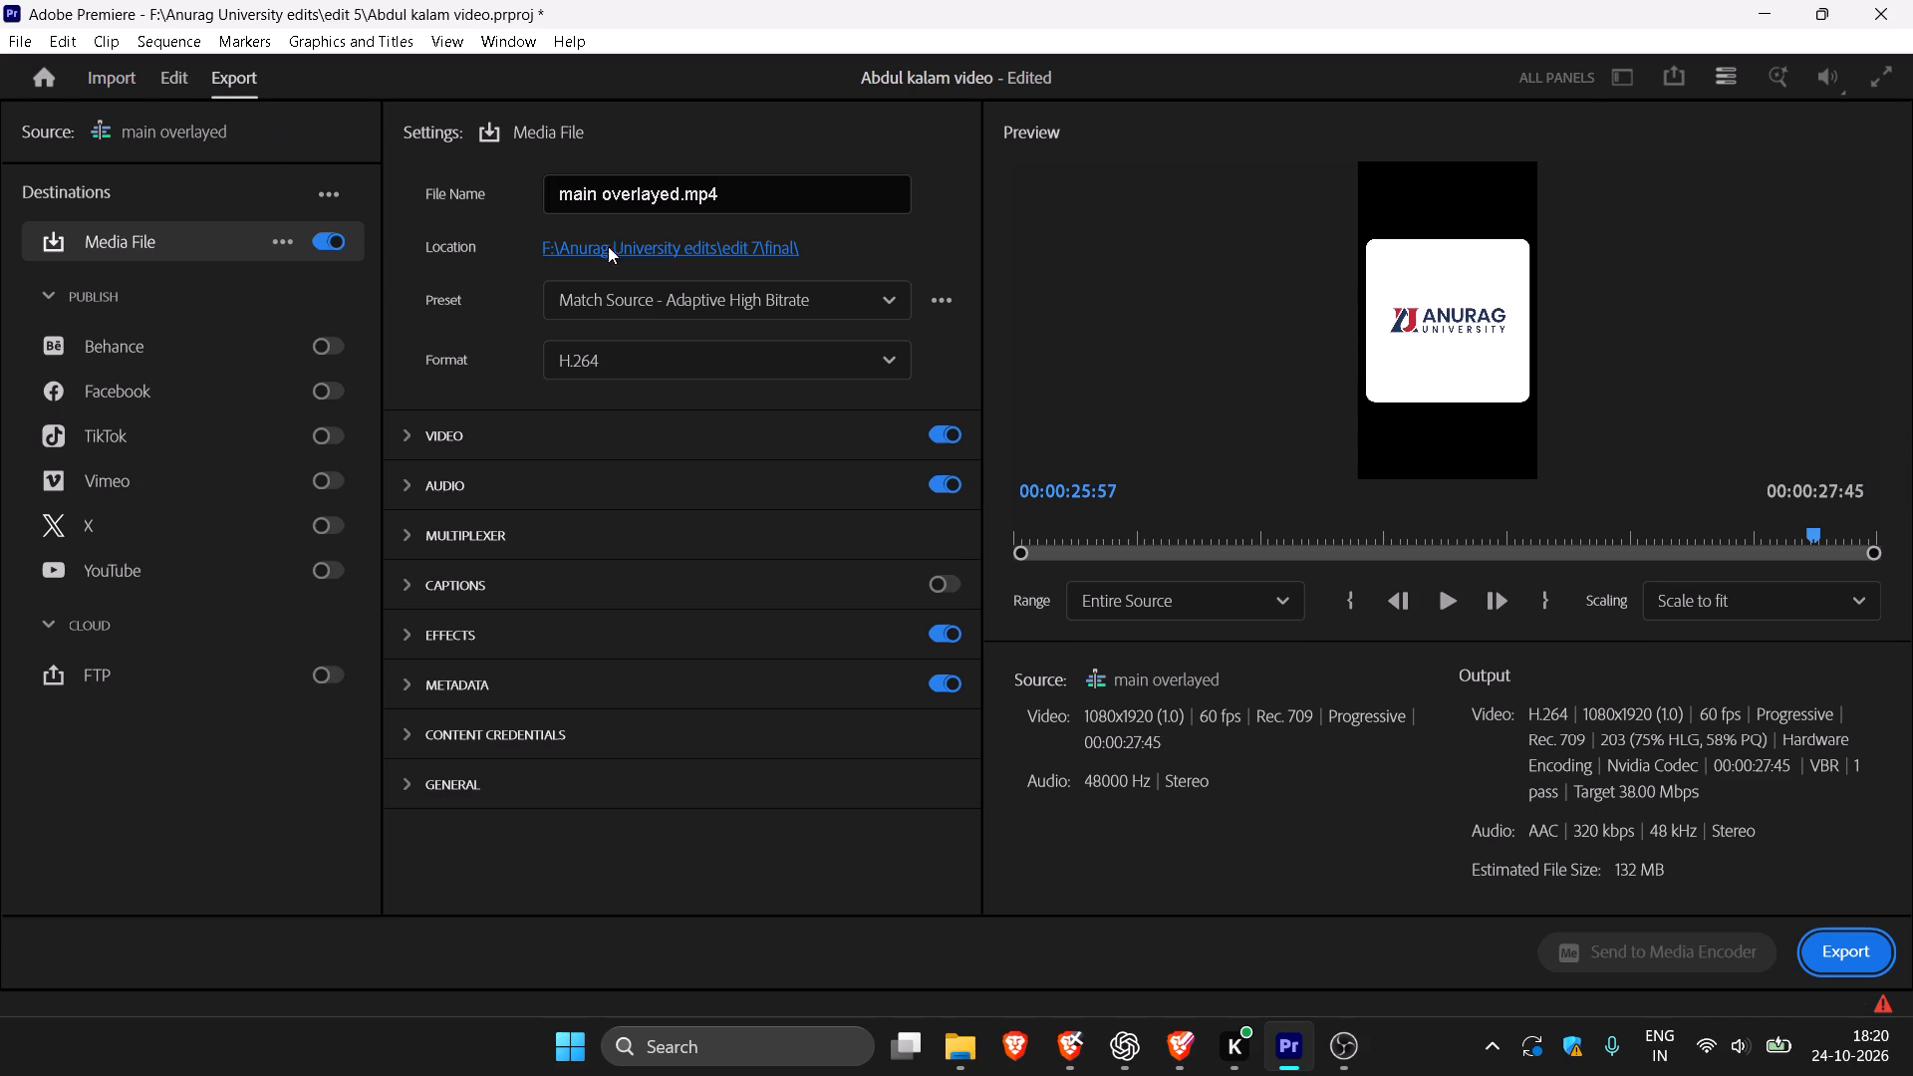
{"action": "left_click", "coordinate": [768, 249]}
{"action": "left_click", "coordinate": [467, 335]}
{"action": "left_click", "coordinate": [284, 519]}
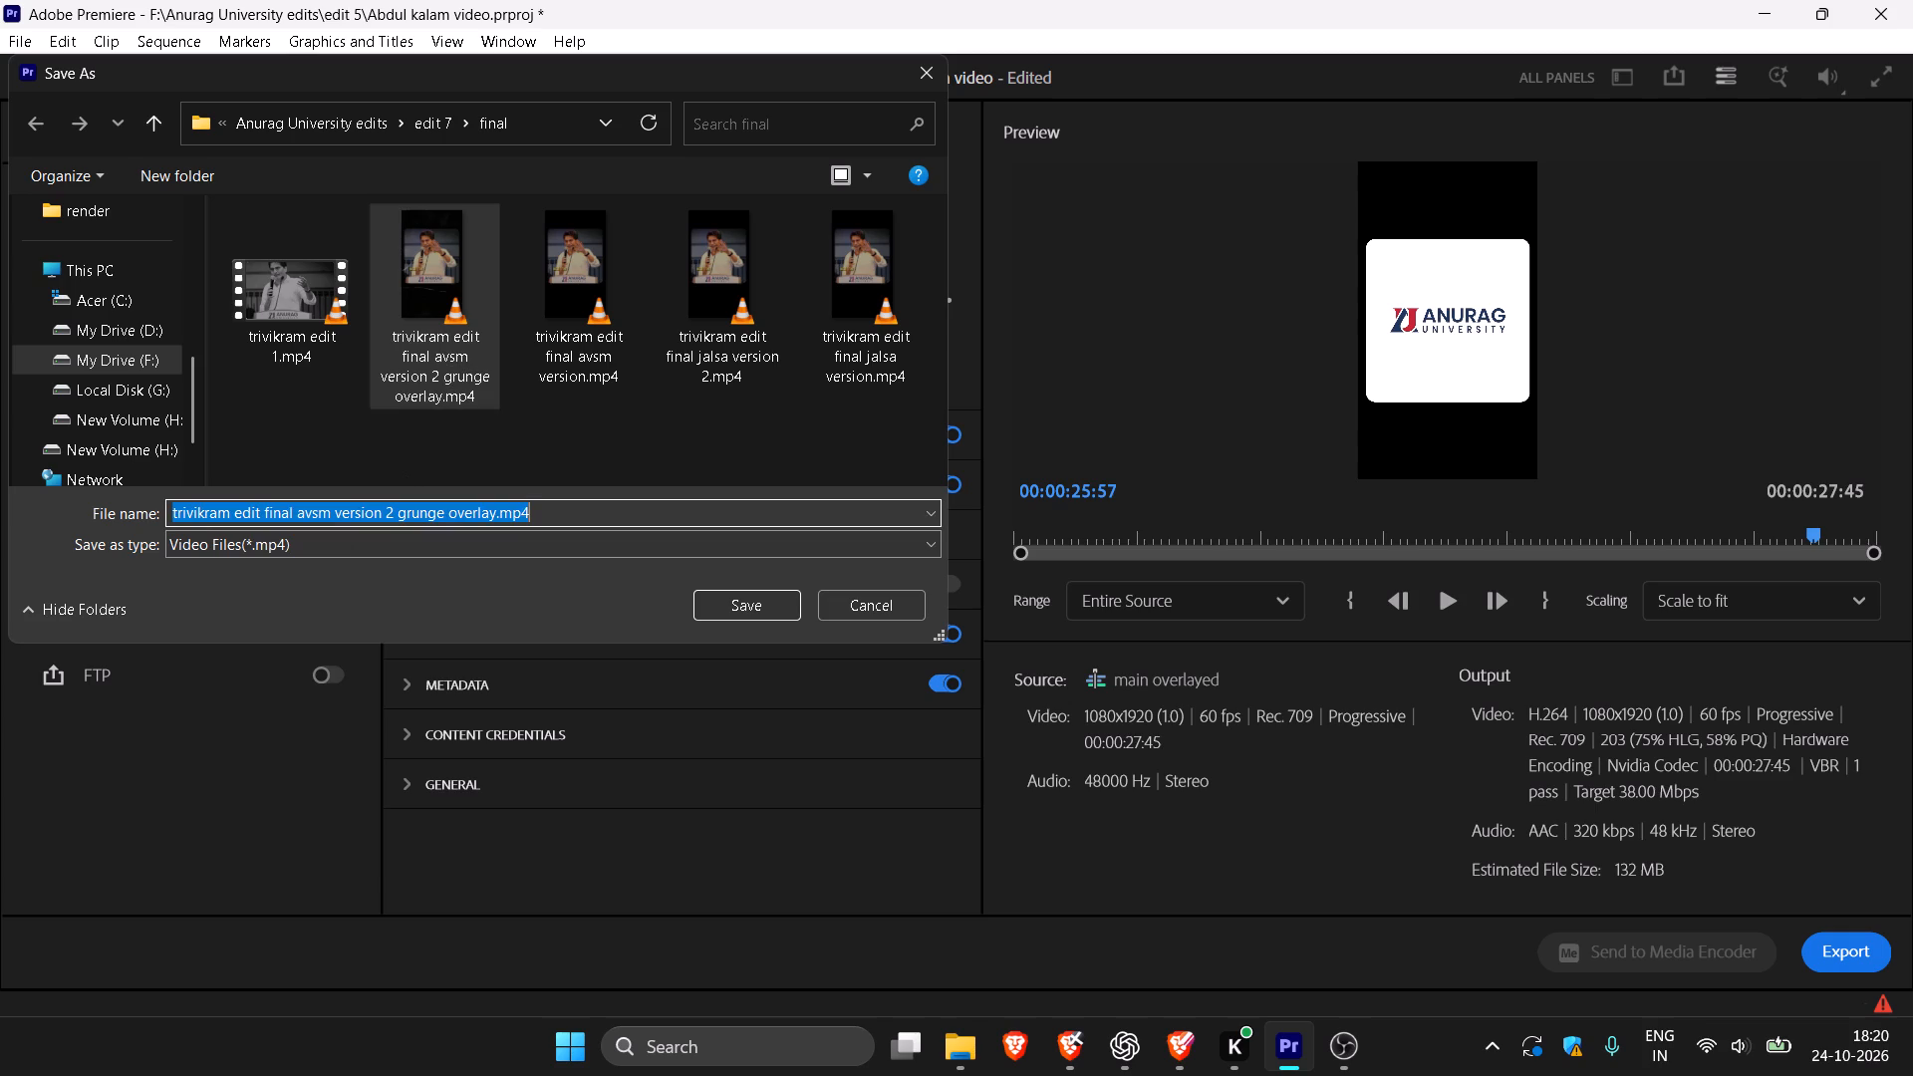
{"action": "left_click", "coordinate": [307, 509]}
{"action": "left_click", "coordinate": [316, 509]}
{"action": "left_click", "coordinate": [316, 509]}
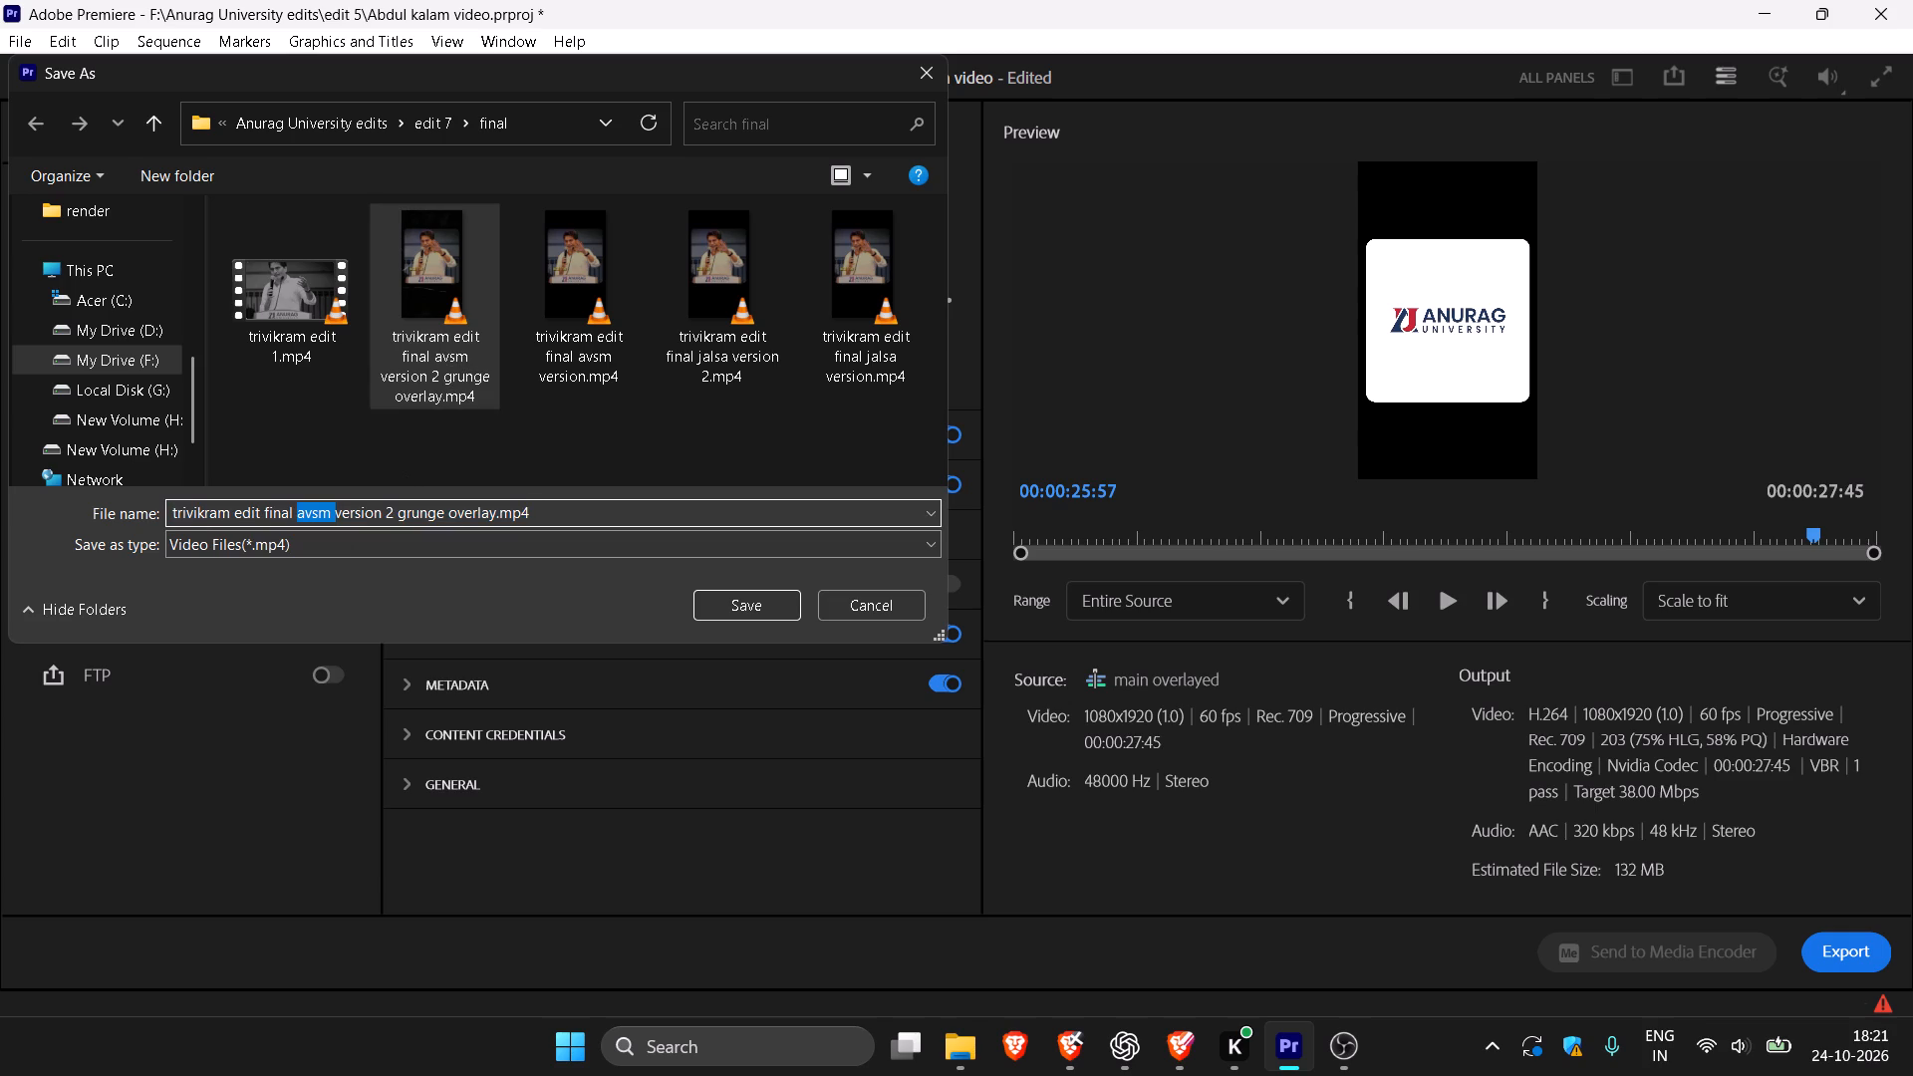
{"action": "type", "text": "jala"}
{"action": "key", "text": "BackSpace"}
{"action": "type", "text": "sa"}
{"action": "key", "text": "space"}
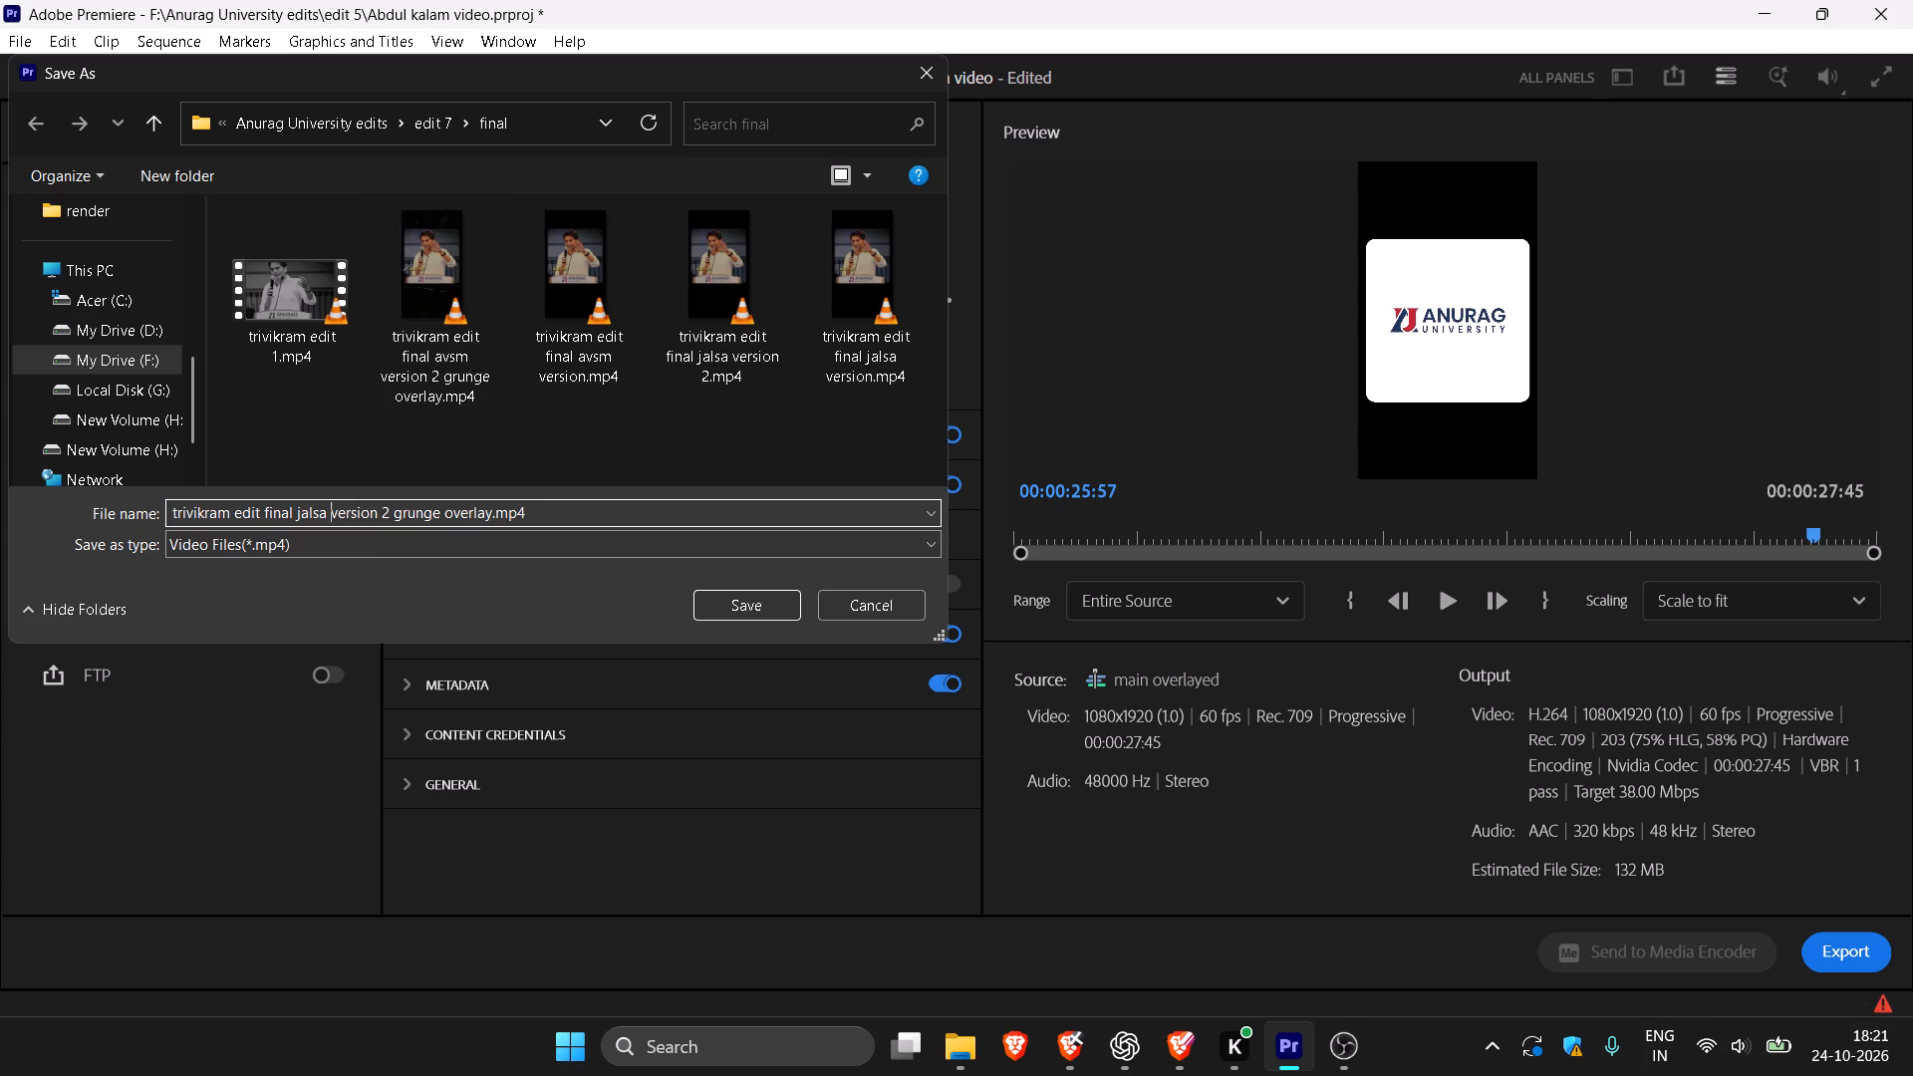
{"action": "key", "text": "Return"}
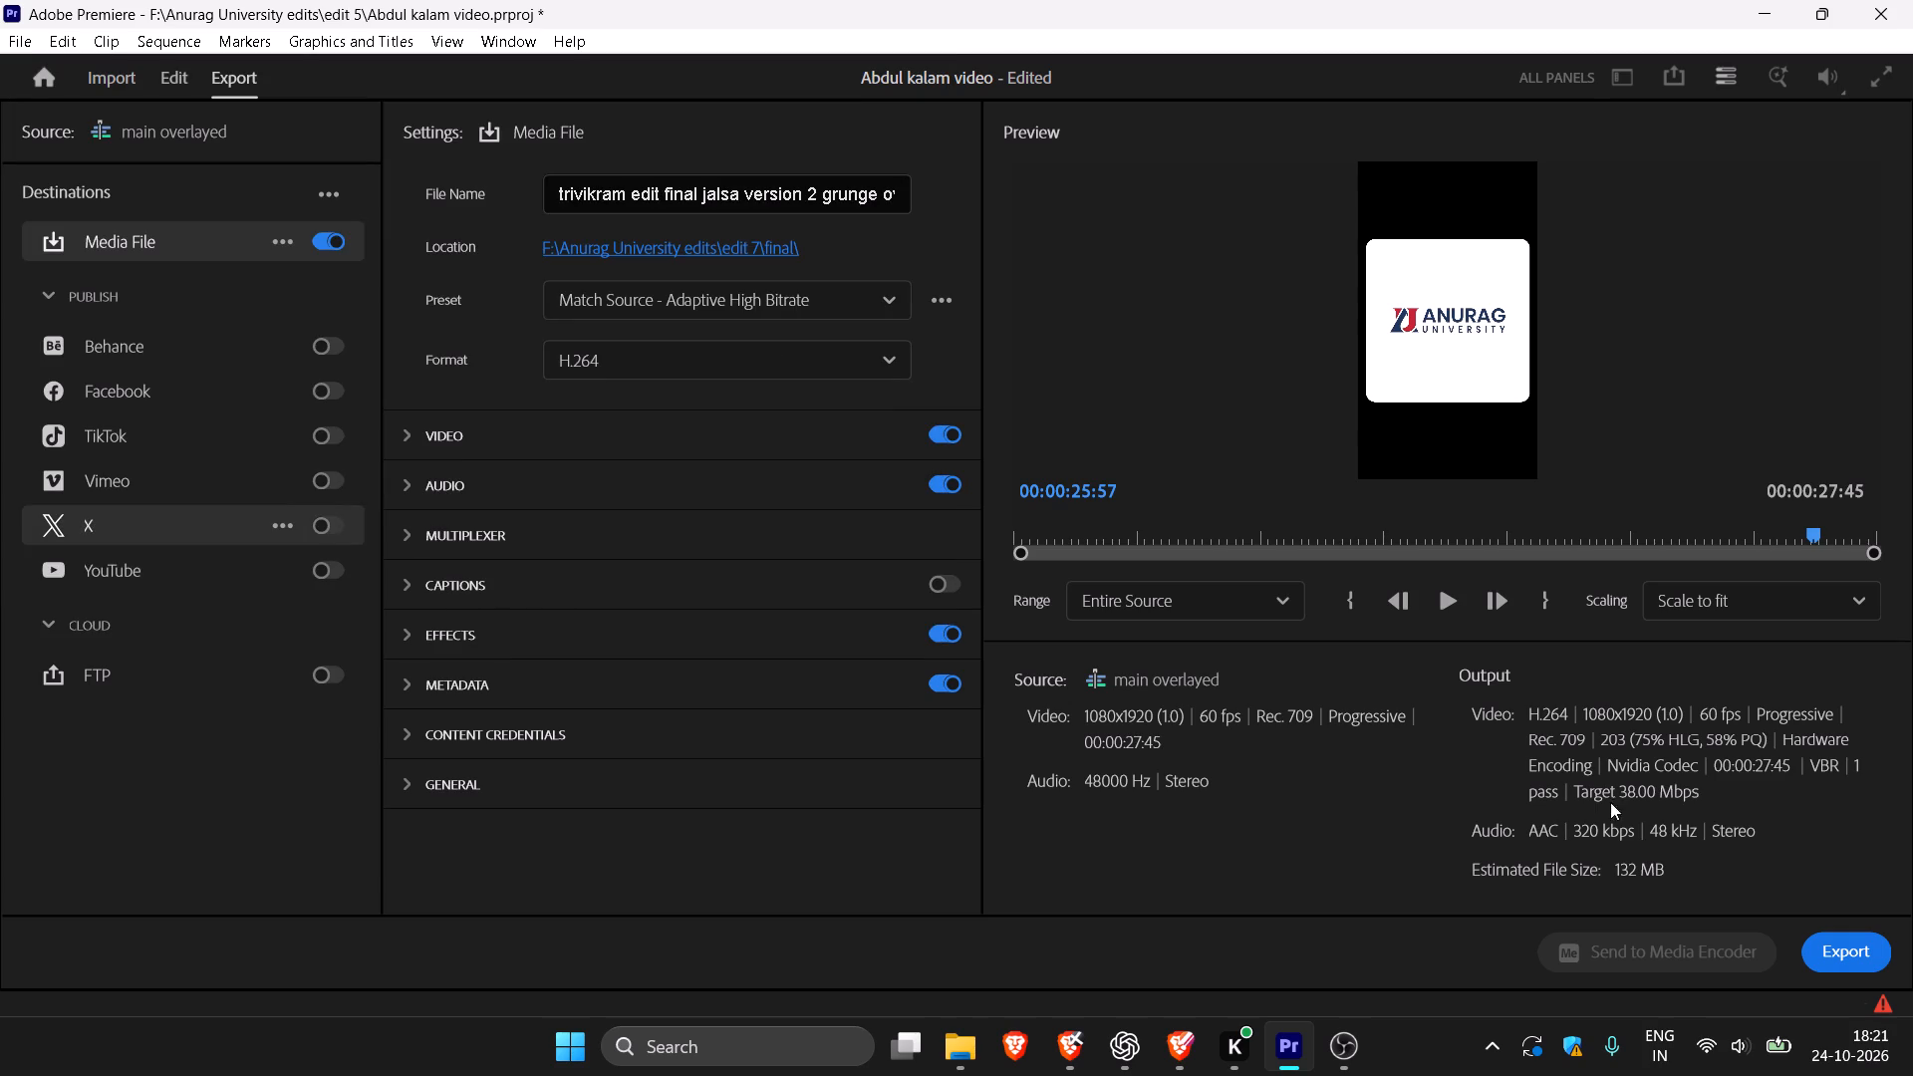
{"action": "left_click", "coordinate": [1852, 952]}
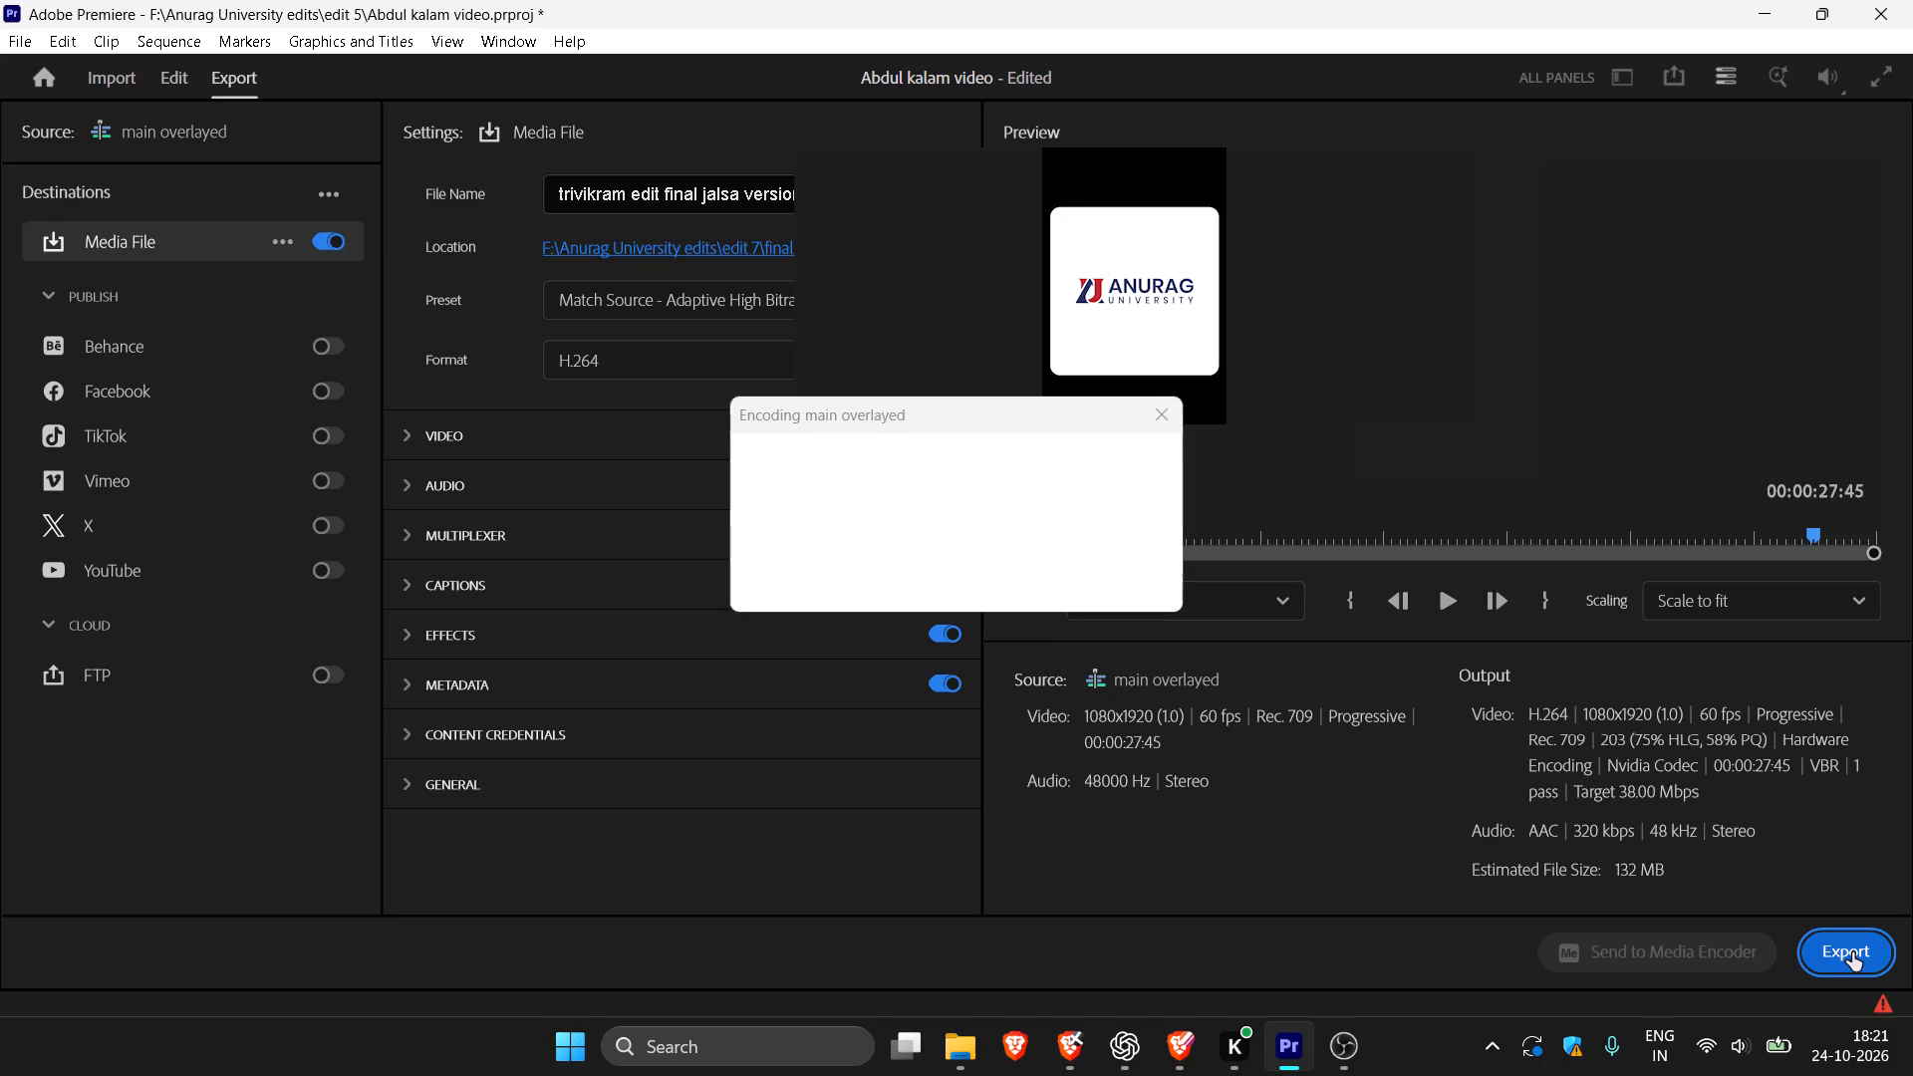